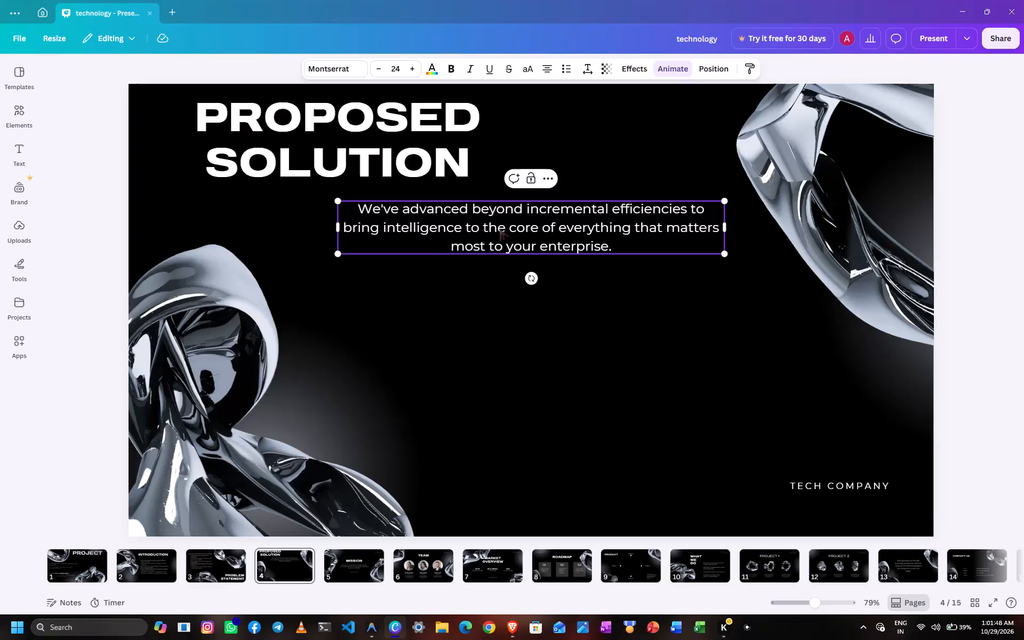
Delete the placeholder paragraph under the Proposed Solution heading on slide 4, keeping its text box.
drag(614, 244, 415, 221)
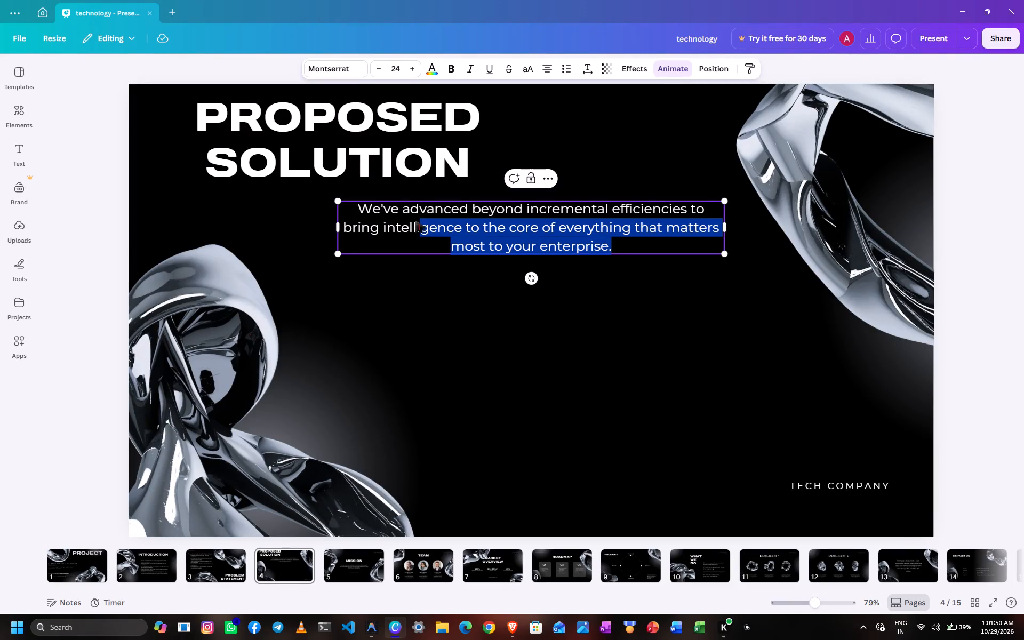
drag(415, 221, 353, 210)
key(BackSpace)
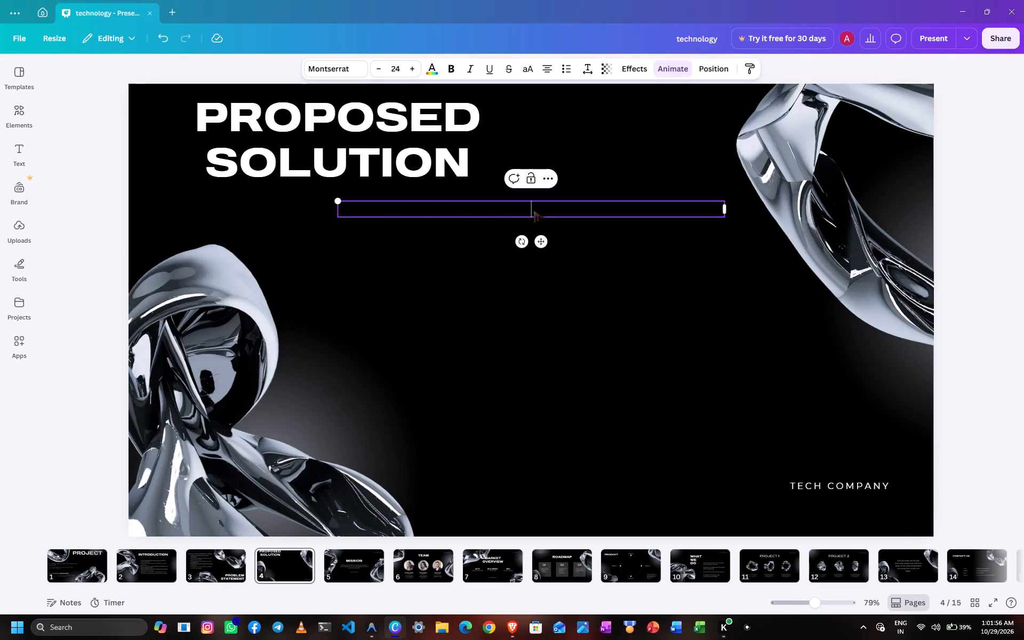
Set the emptied text box's alignment to left.
click(548, 69)
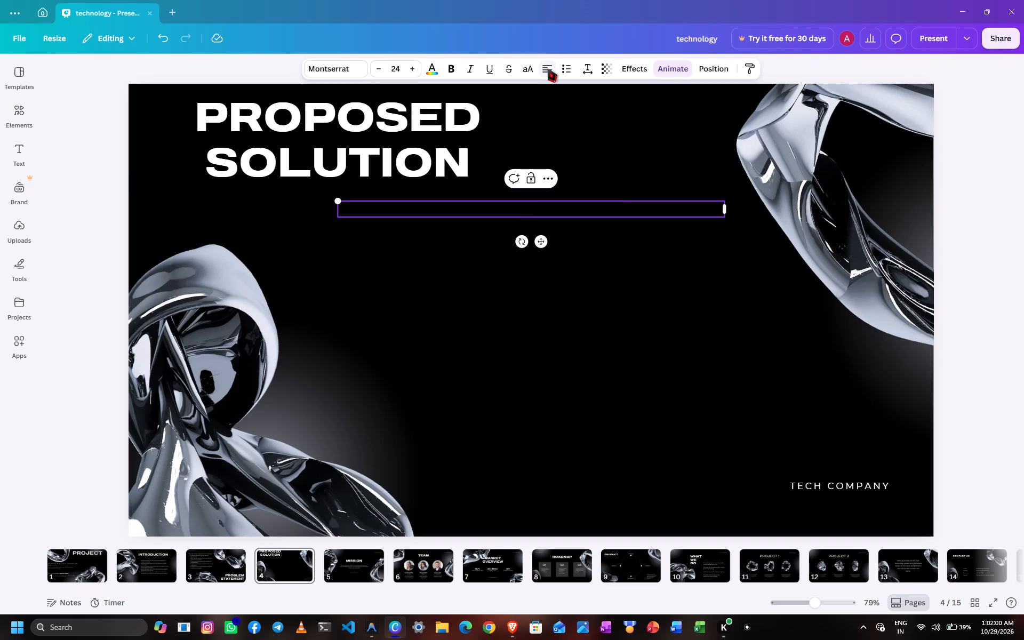
click(548, 69)
click(548, 69)
click(548, 69)
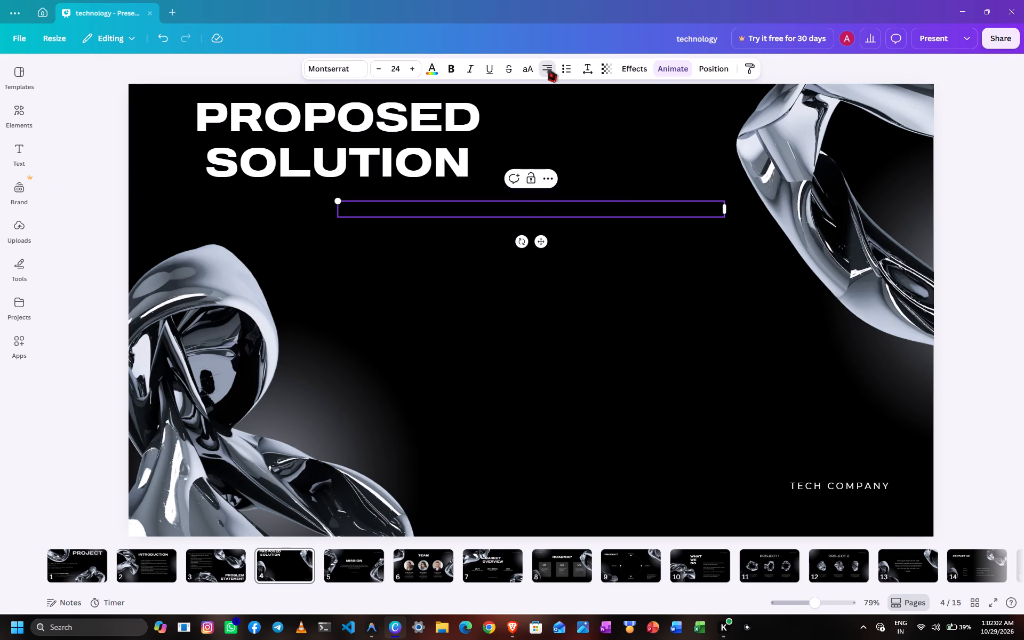
click(548, 69)
Start a numbered list in the text box with the word "Role", adding a space between the number and the word.
click(397, 212)
text(1.)
key(space)
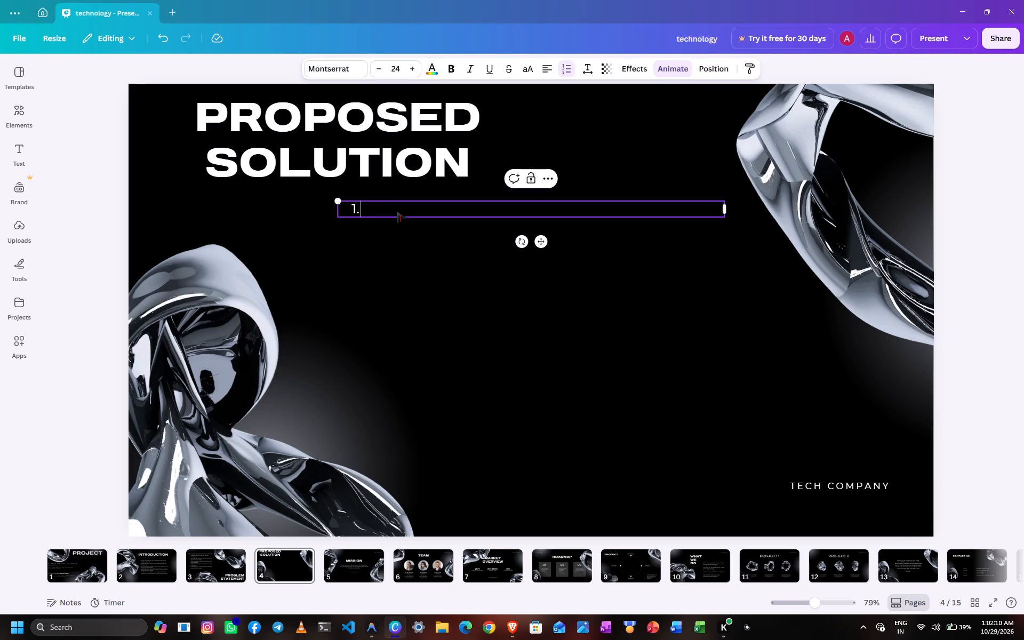
text(Role)
key(space)
key(Left)
key(Left)
key(Left)
key(Left)
key(Left)
key(space)
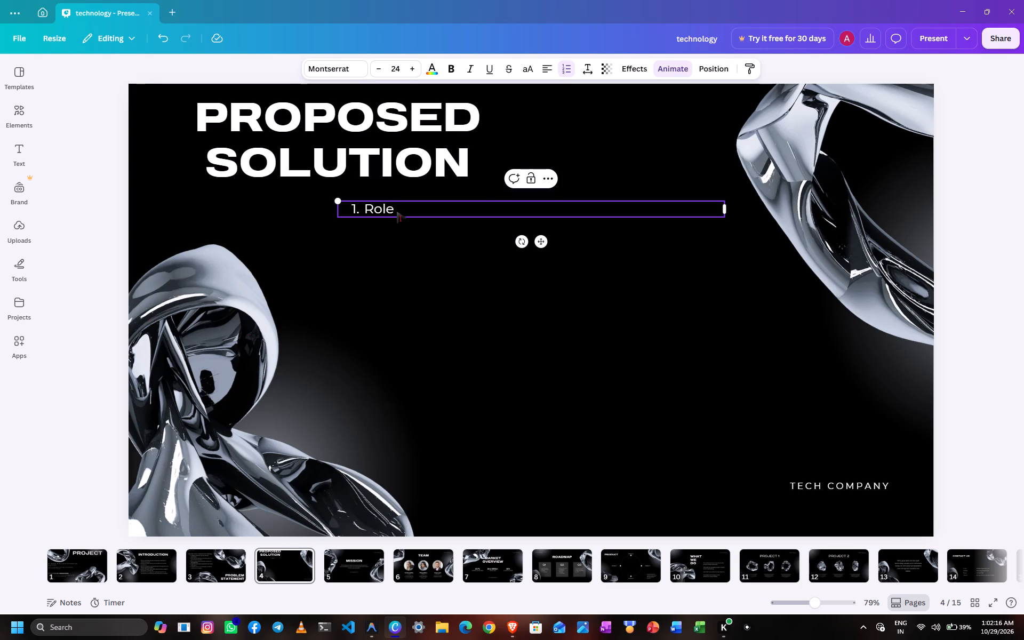
key(Right)
key(Right)
key(Right)
key(Right)
key(space)
key(BackSpace)
Complete the first list item as "Role-based access for admin, Teacher, and Student." and start a second item.
text(-based)
key(space)
text(access)
key(space)
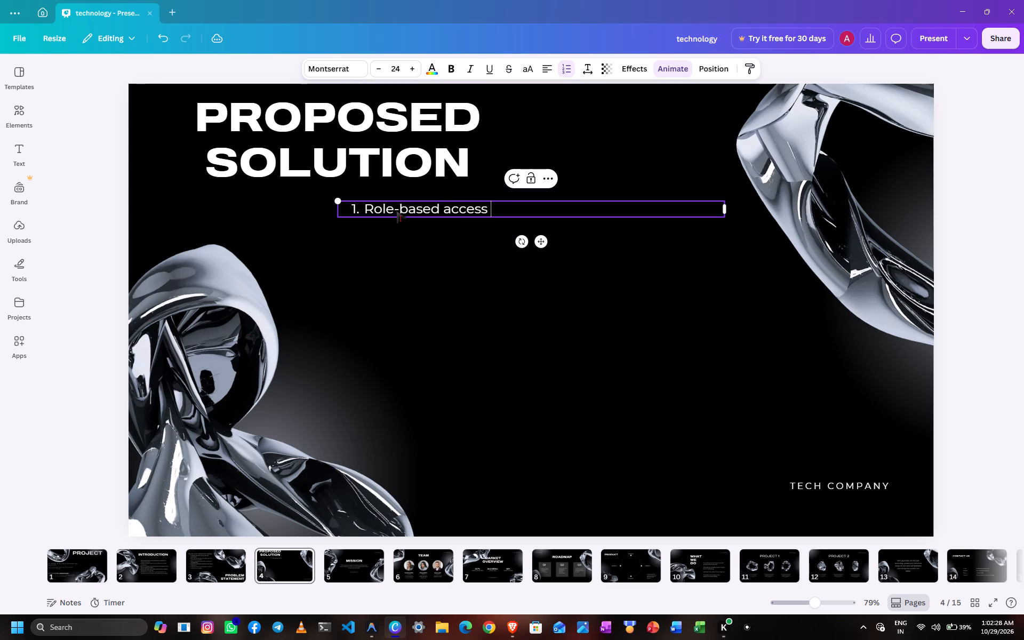
text(for admin)
key(space)
key(BackSpace)
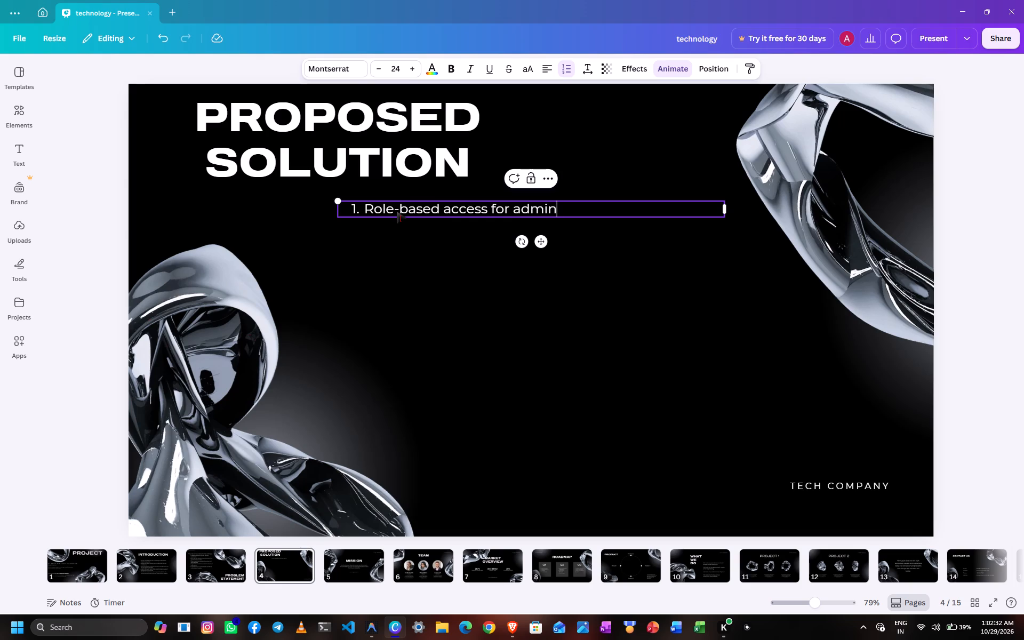
text(,)
key(space)
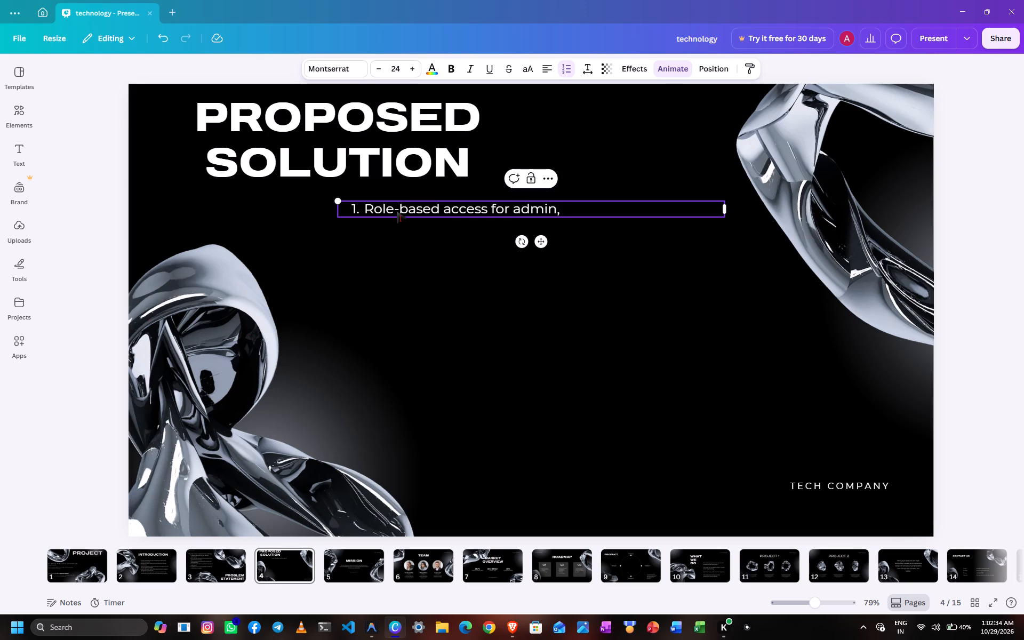
text(Teacher)
text(,)
key(space)
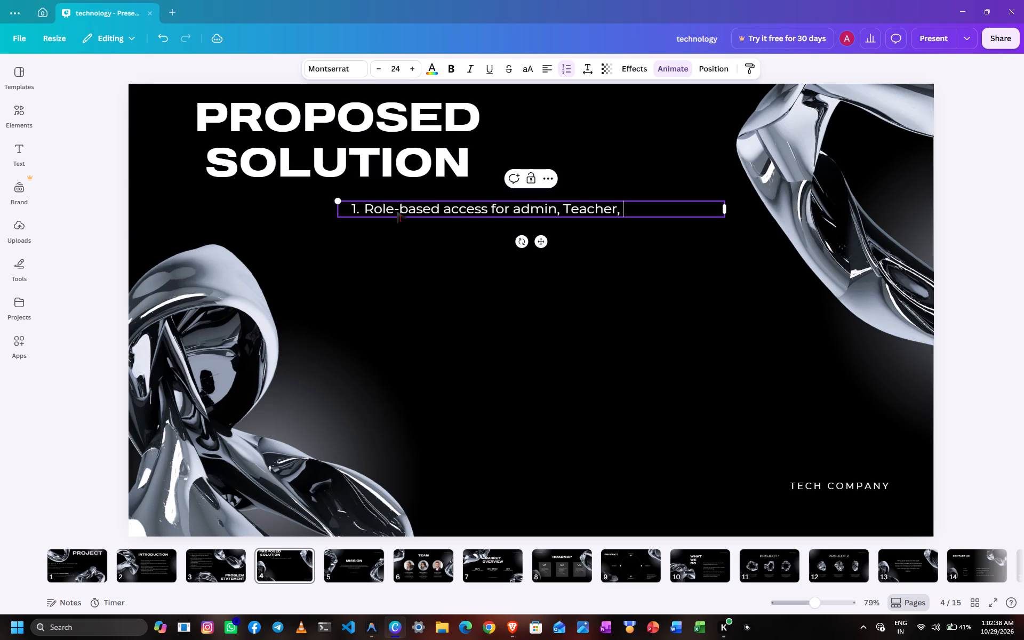
text(and)
key(space)
text(Student)
key(period)
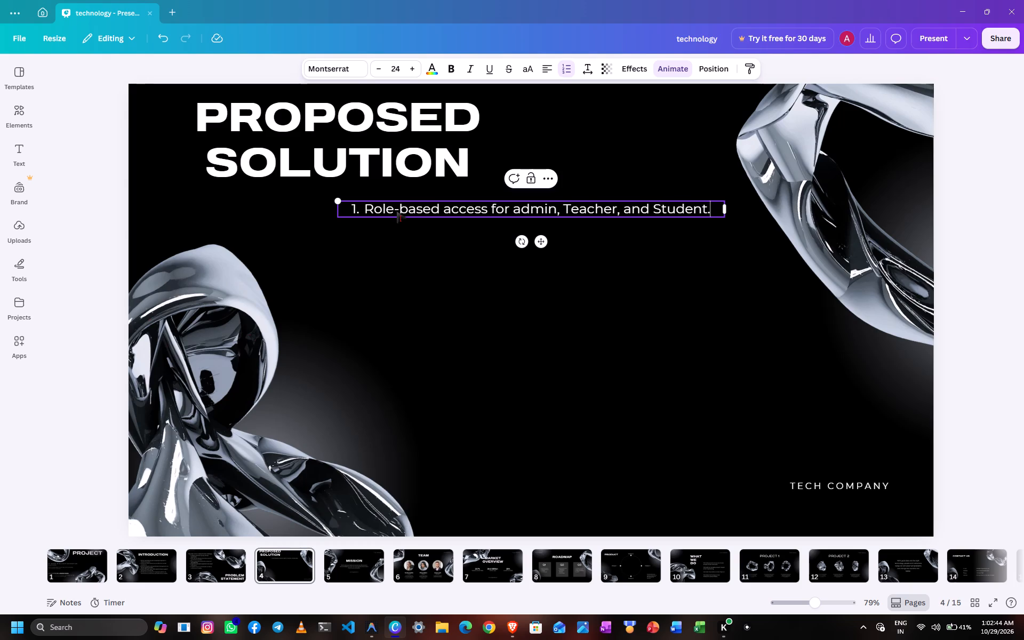
key(Return)
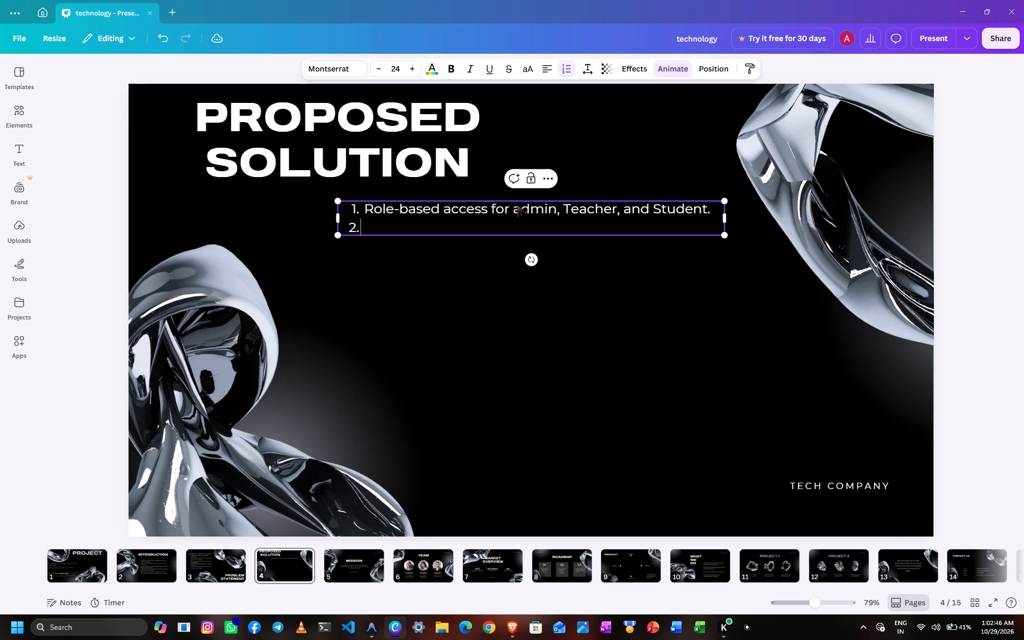
Capitalize "admin" as "Admin" in the first list item.
click(523, 205)
key(BackSpace)
key(shift+a)
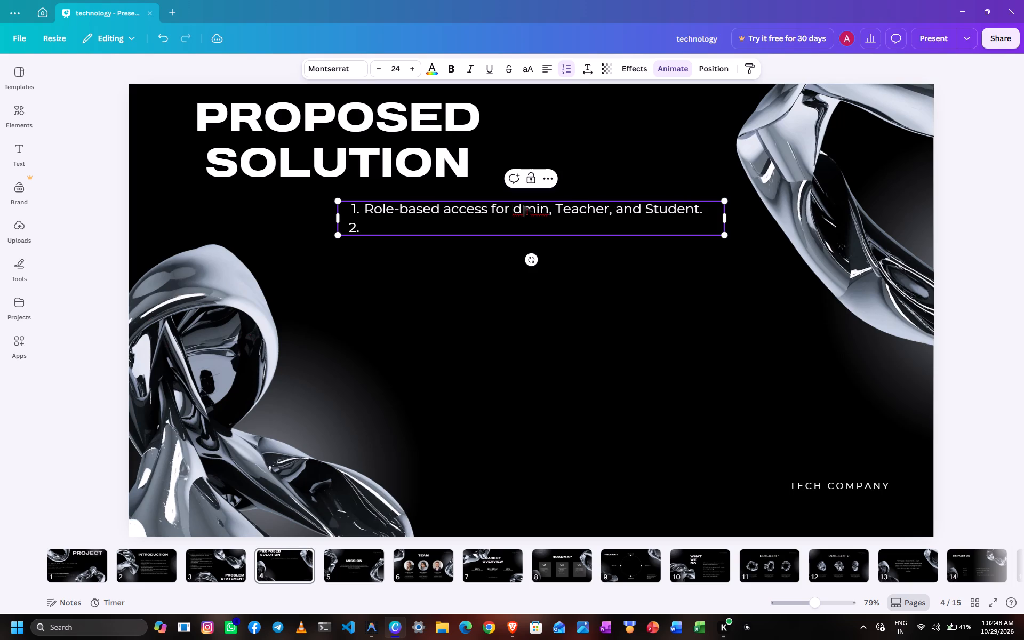
Write the second list item as "Create, manage, assign, and publish examinations.".
click(410, 227)
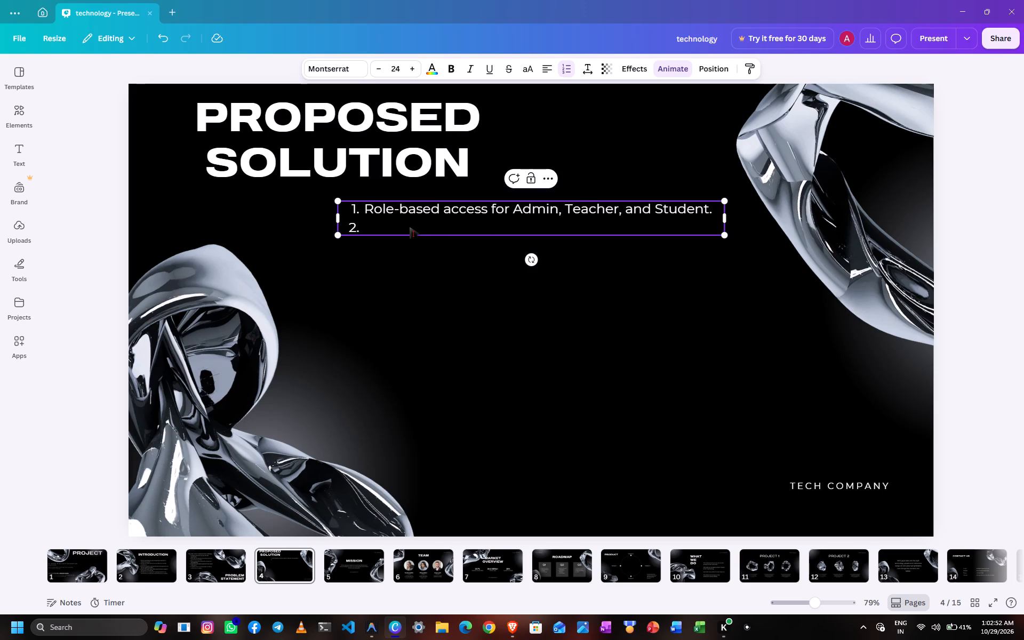
text(Create)
key(space)
key(BackSpace)
text(, manage,)
key(space)
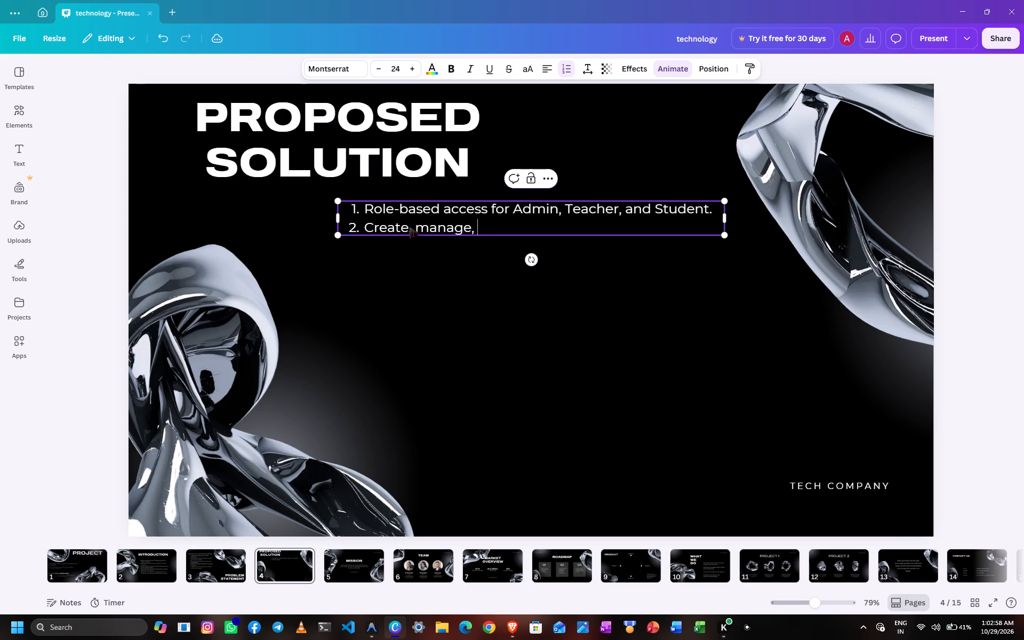
text(assign,)
key(space)
text(and)
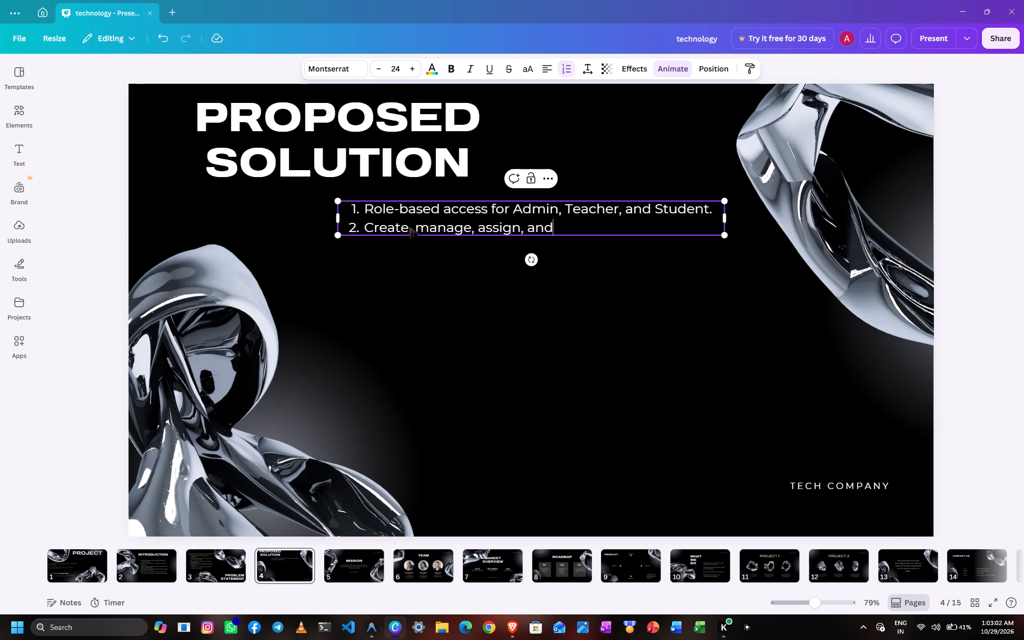
key(space)
text(publish examinations)
key(period)
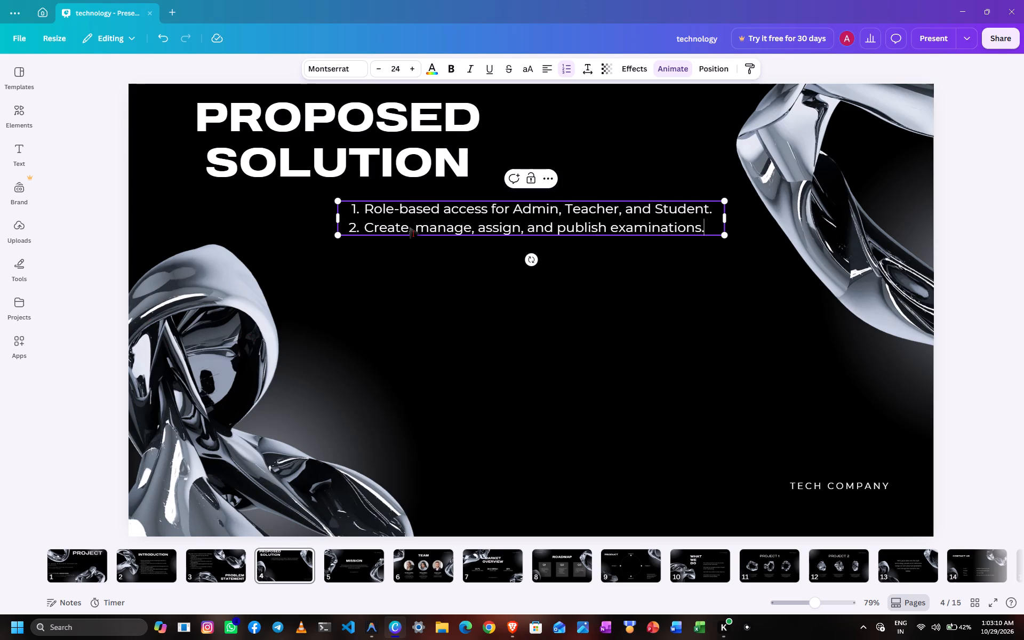
Add a third list item reading "Provide students with an organized examinations work flow.".
key(Return)
text(Provide)
key(space)
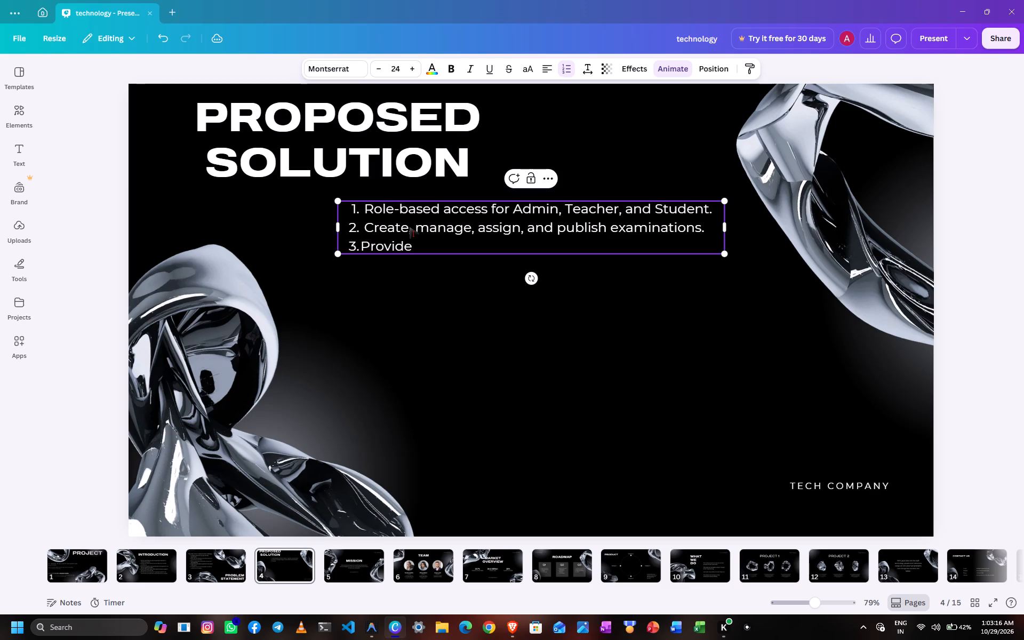
text(students with an)
key(space)
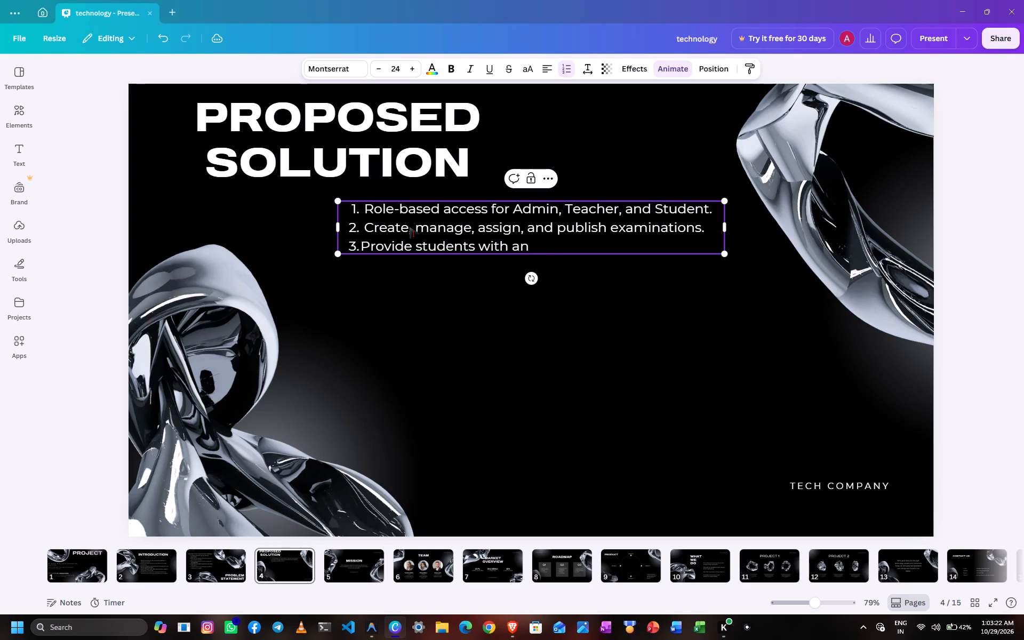
text(organi)
text(zed)
key(space)
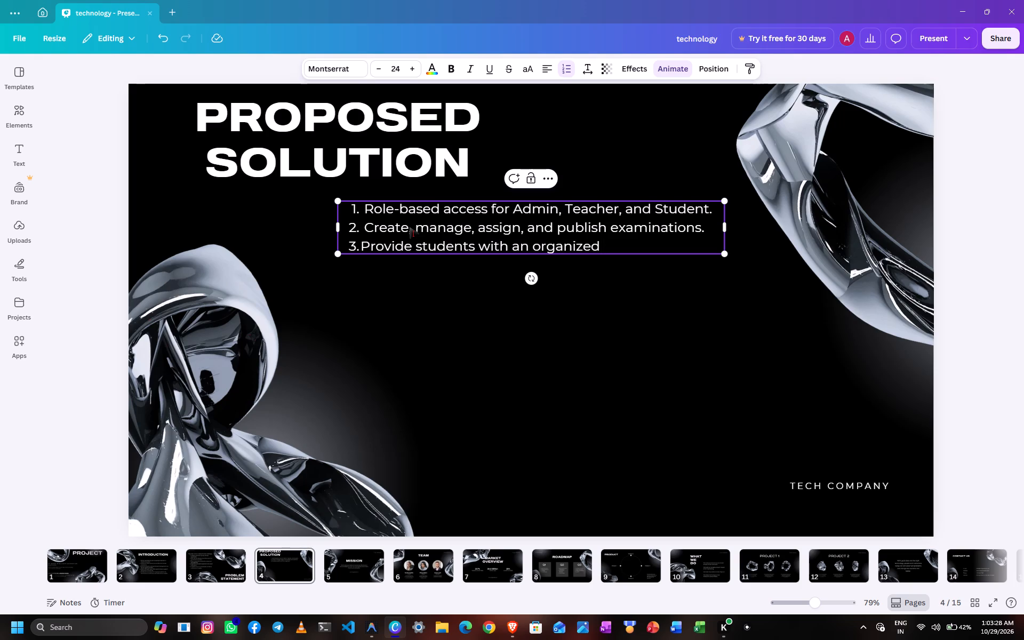
text(examinations work flow)
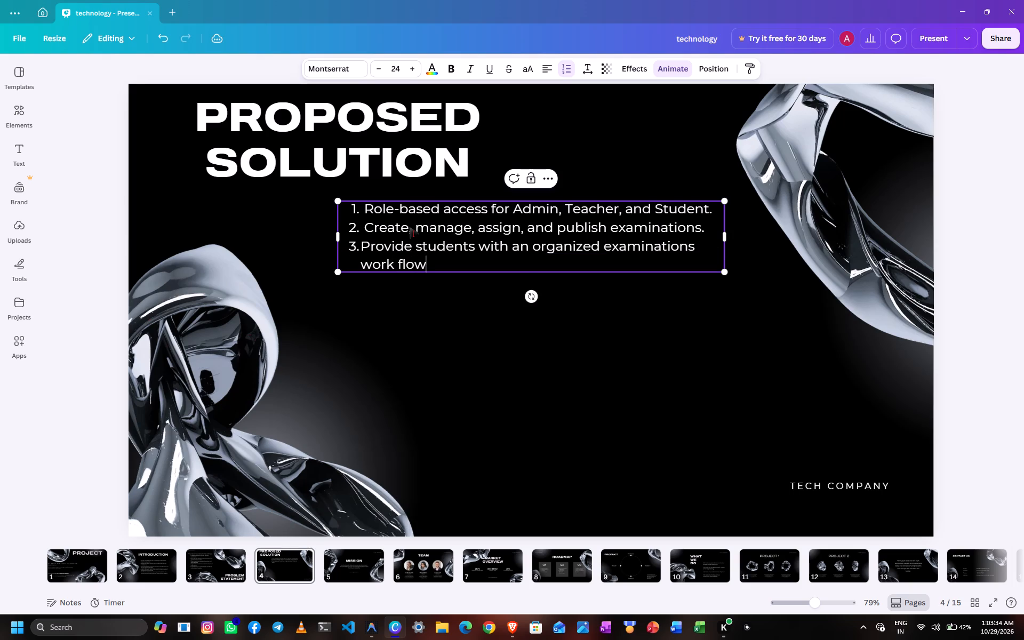
key(period)
Add a fourth list item reading "Use AI-assisted monitoring to flag events for review.".
key(Return)
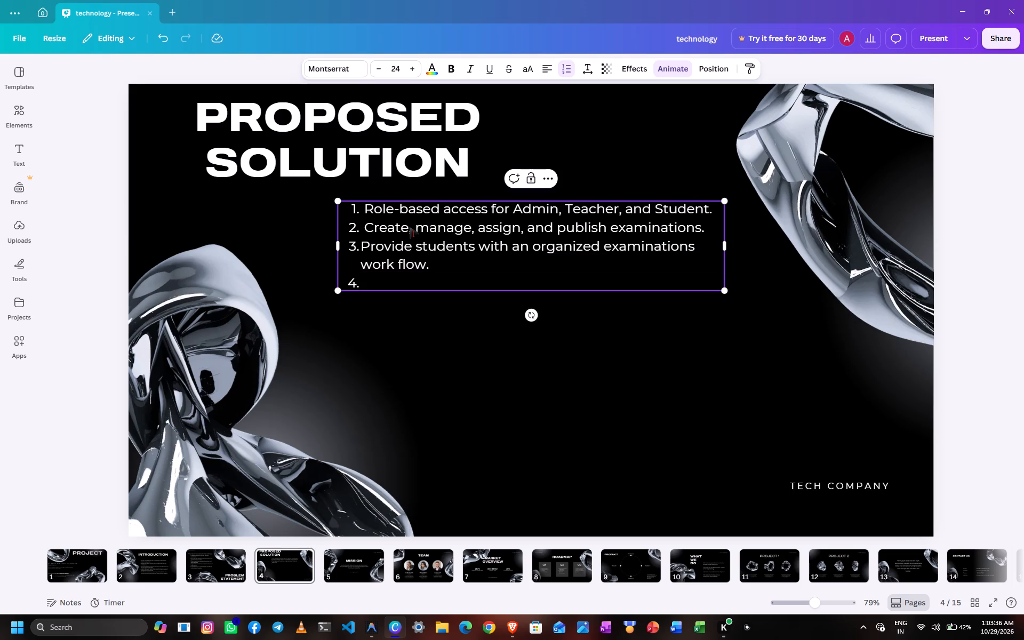
text(Use)
key(space)
text(AI_)
key(BackSpace)
key(minus)
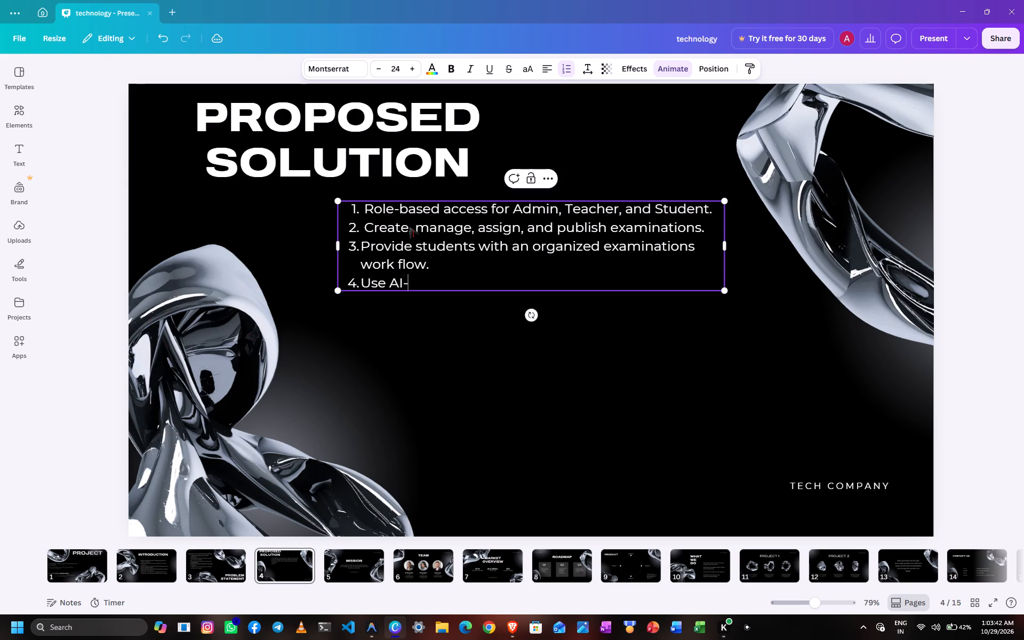
text(assiste)
text(d)
key(space)
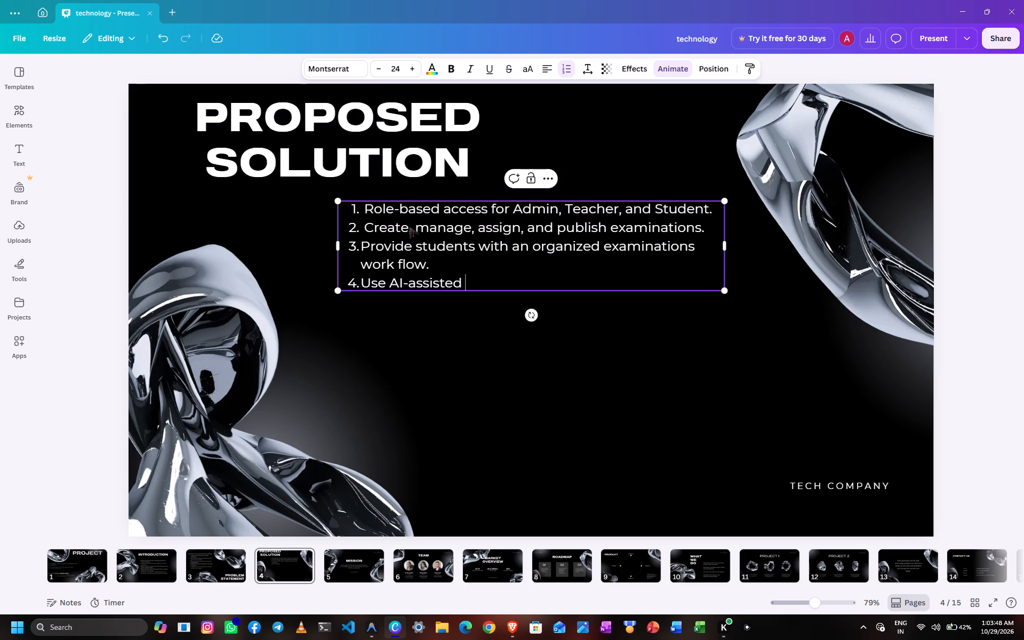
text(monitoring to flag)
key(space)
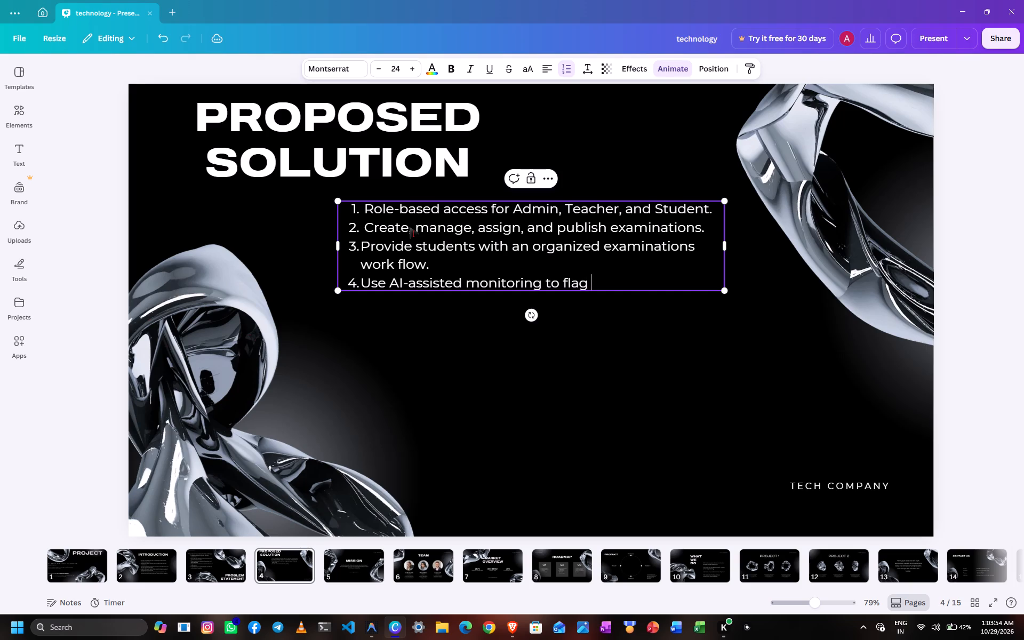
text(events)
key(space)
text(for review.)
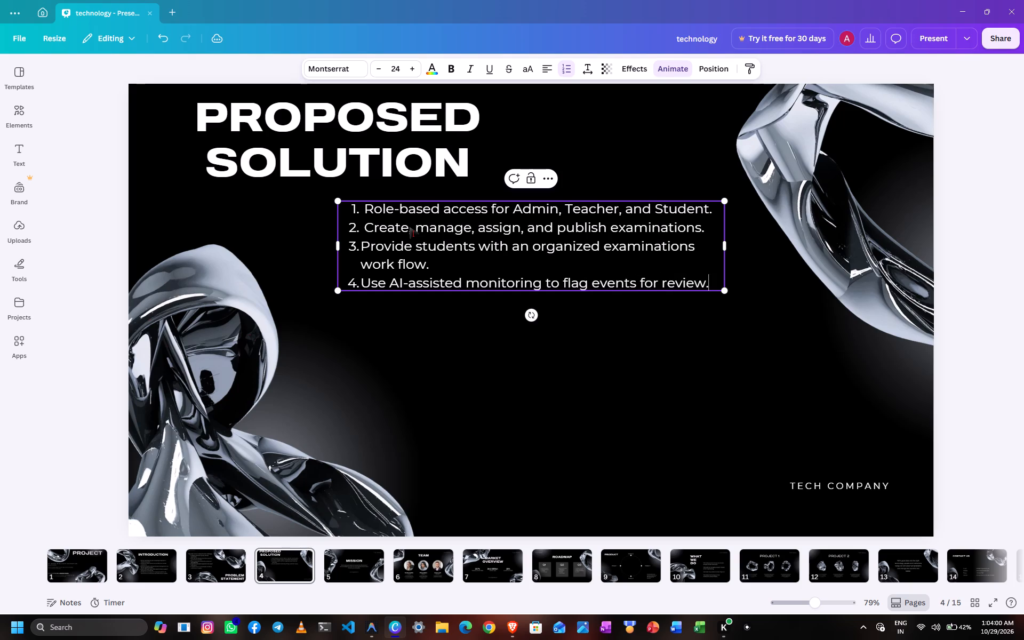
Add a fifth list item reading "Maintain resultrecordsand performance summaries.".
key(Return)
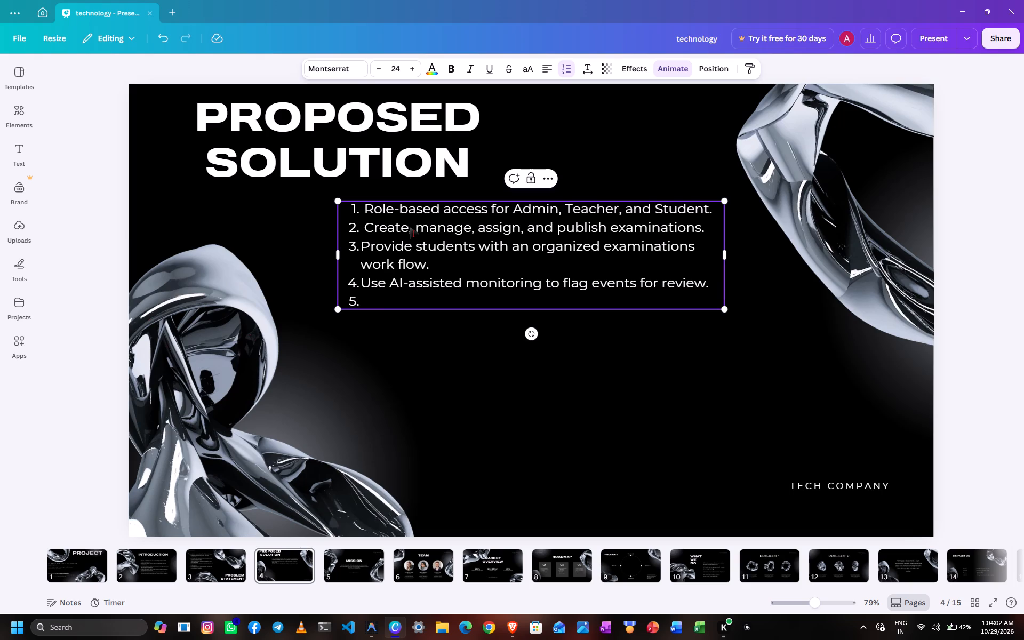
text(Maintain)
key(space)
text(result)
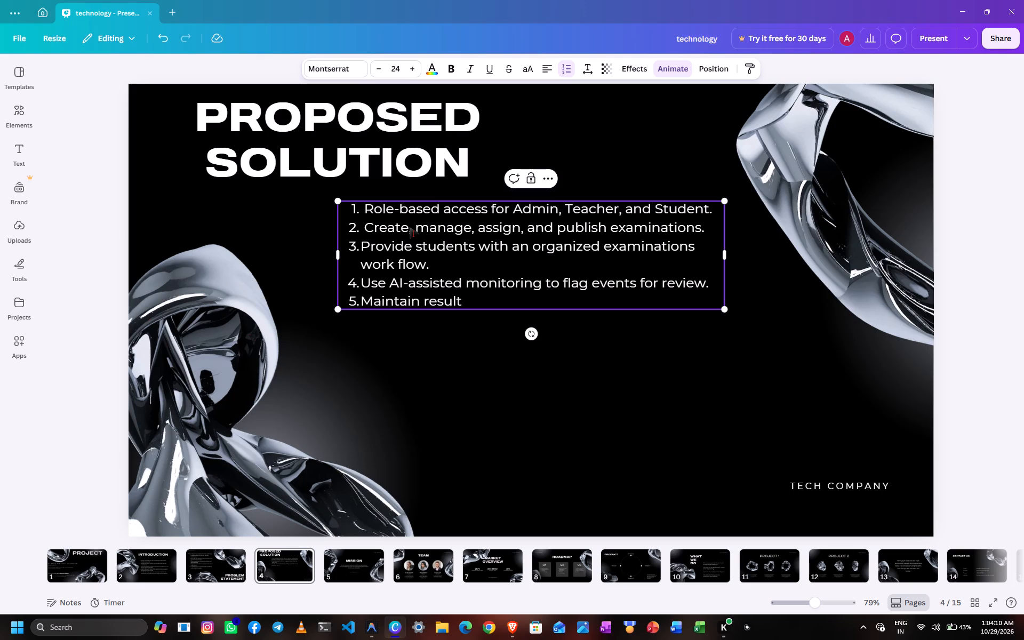
text(recor)
text(ds)
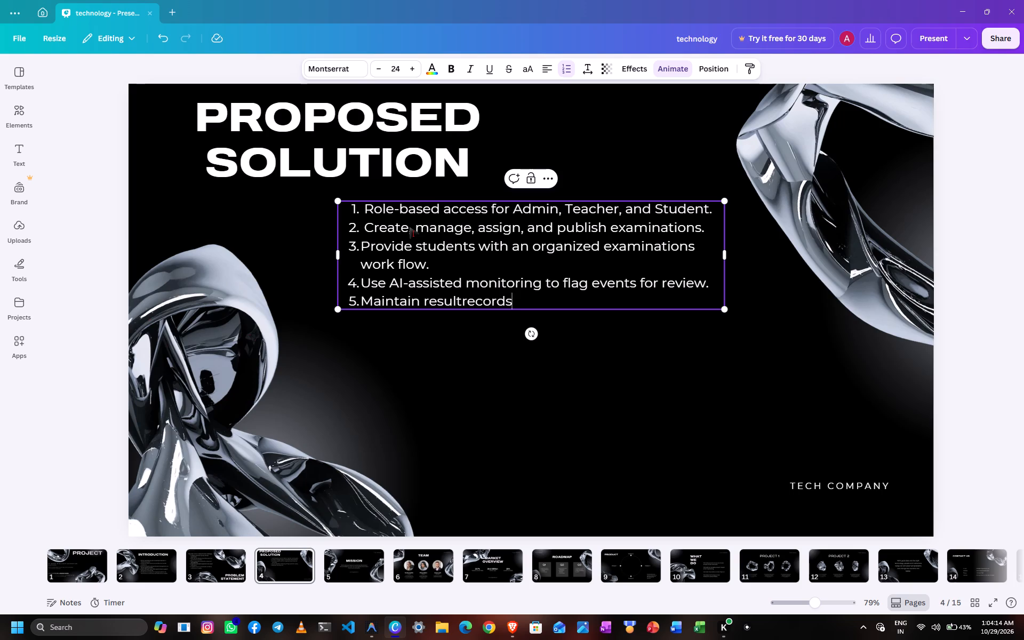
text(and)
key(space)
text(per)
text(formance)
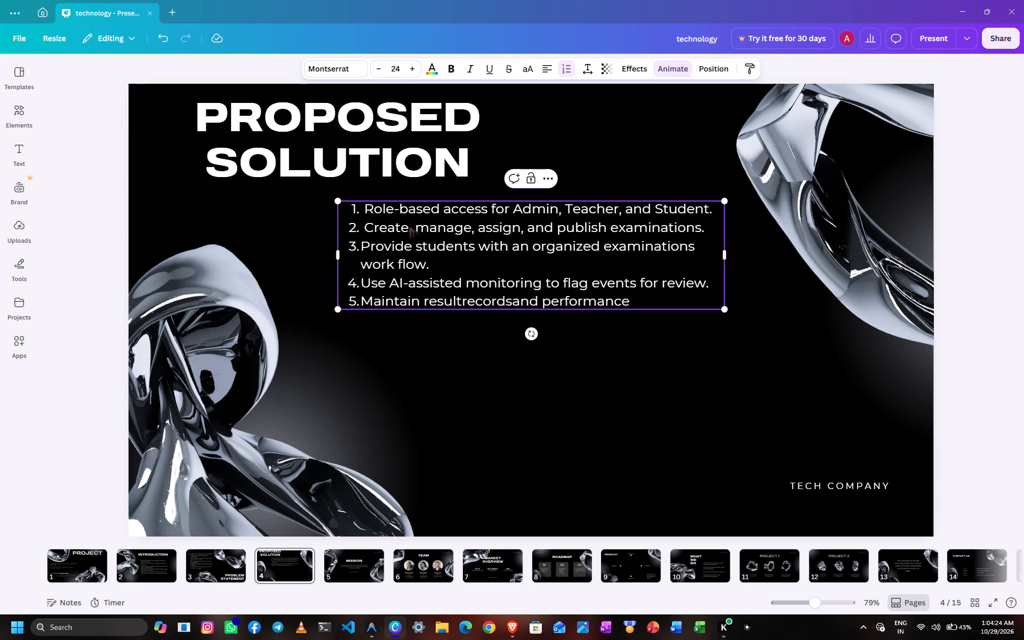
key(space)
text(summaries.)
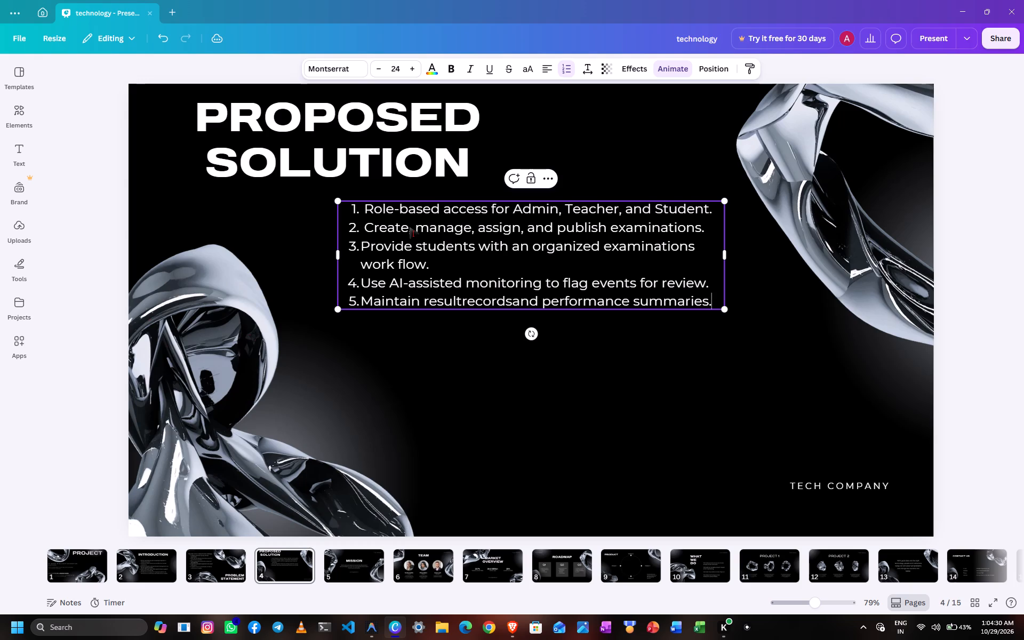
click(648, 449)
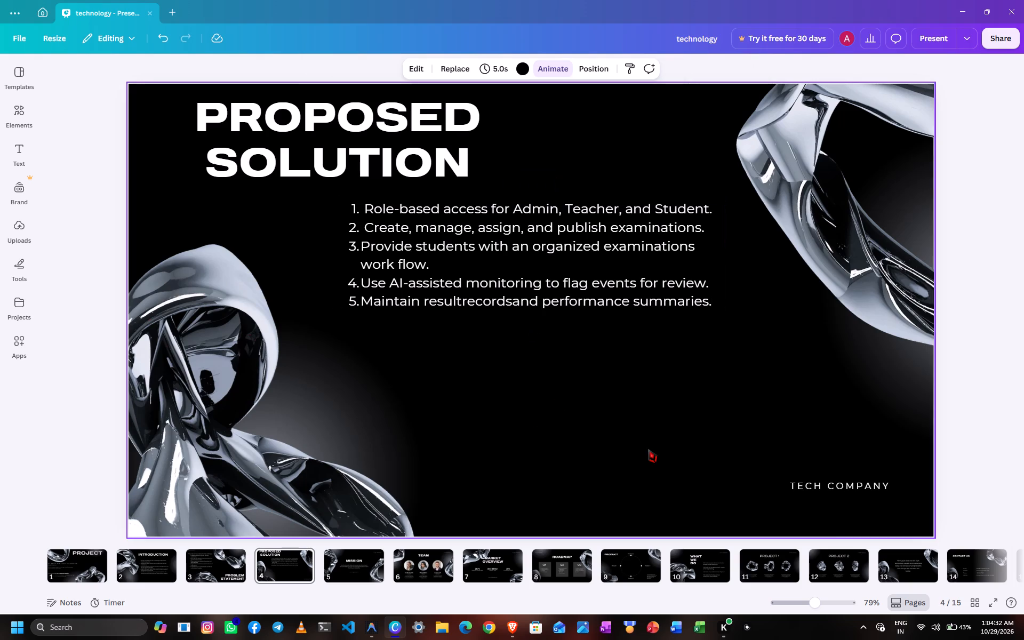
Enlarge the numbered list's text box proportionally until its font size is about 27.4.
click(463, 274)
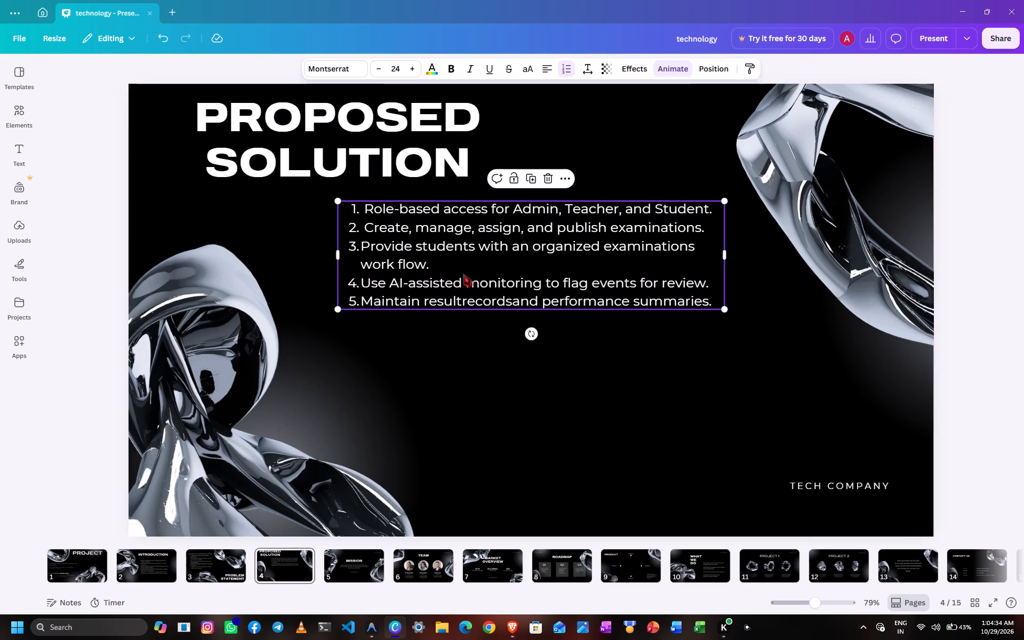
drag(724, 307, 727, 311)
drag(727, 311, 771, 350)
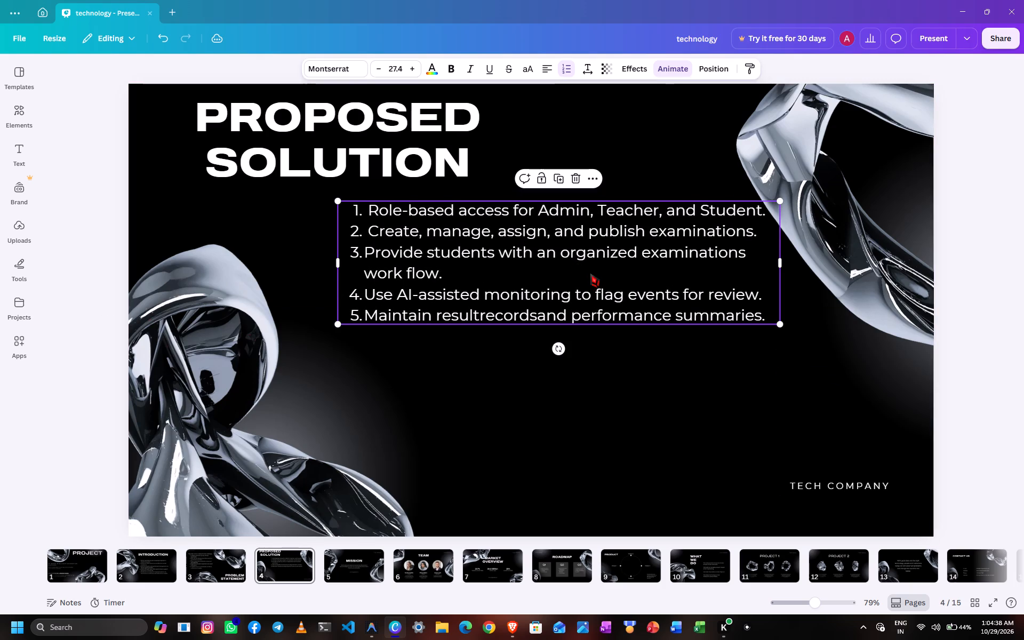
Reposition the numbered list closer to the slide's centre, just below the Proposed Solution heading.
drag(591, 274, 540, 302)
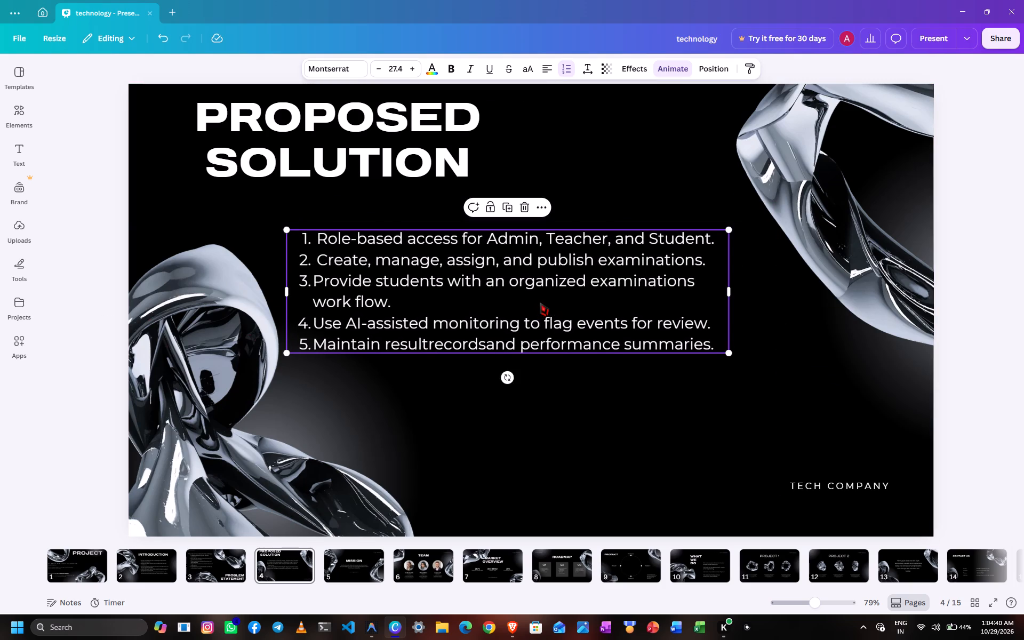
click(540, 302)
drag(540, 302, 540, 284)
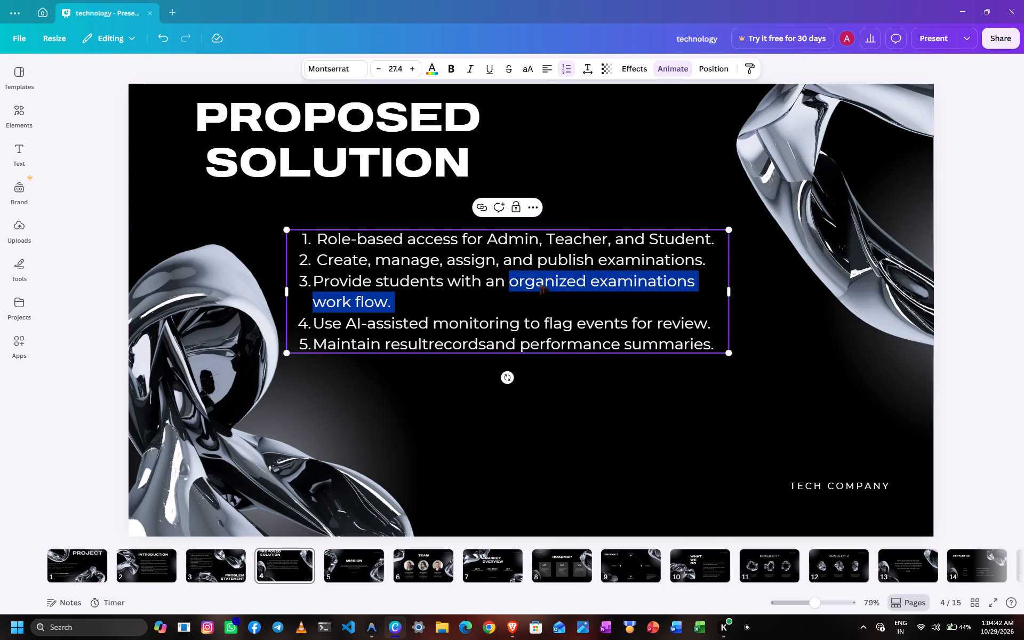
click(540, 284)
click(637, 393)
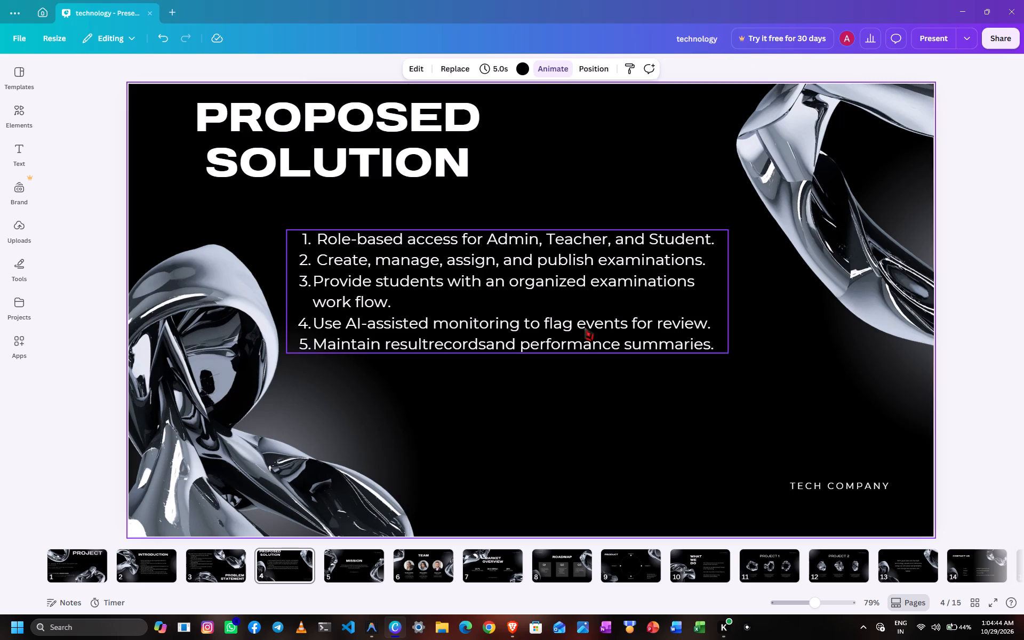
drag(557, 313, 556, 291)
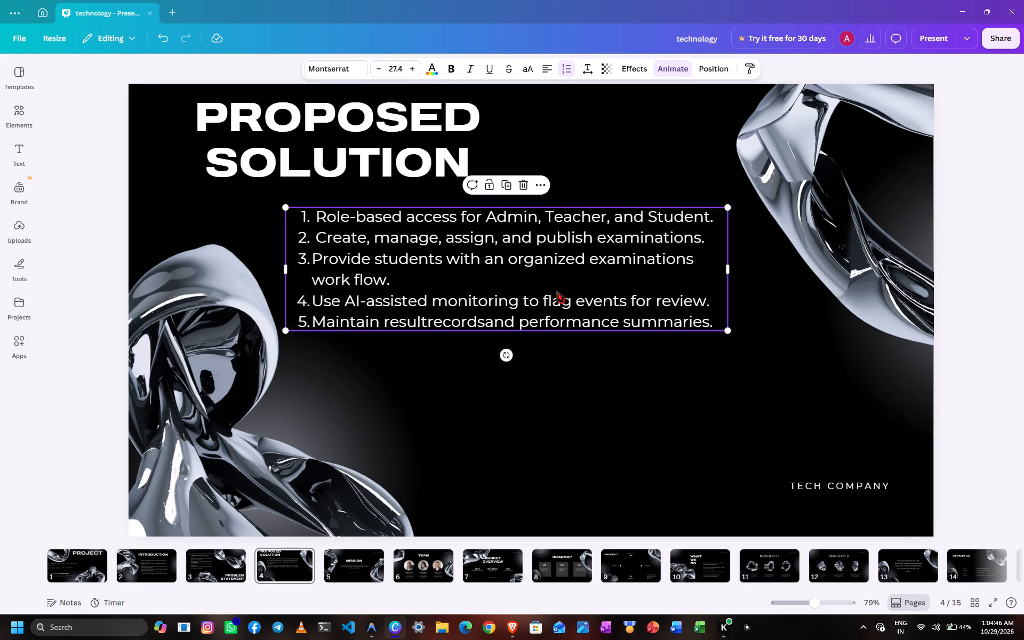
click(972, 359)
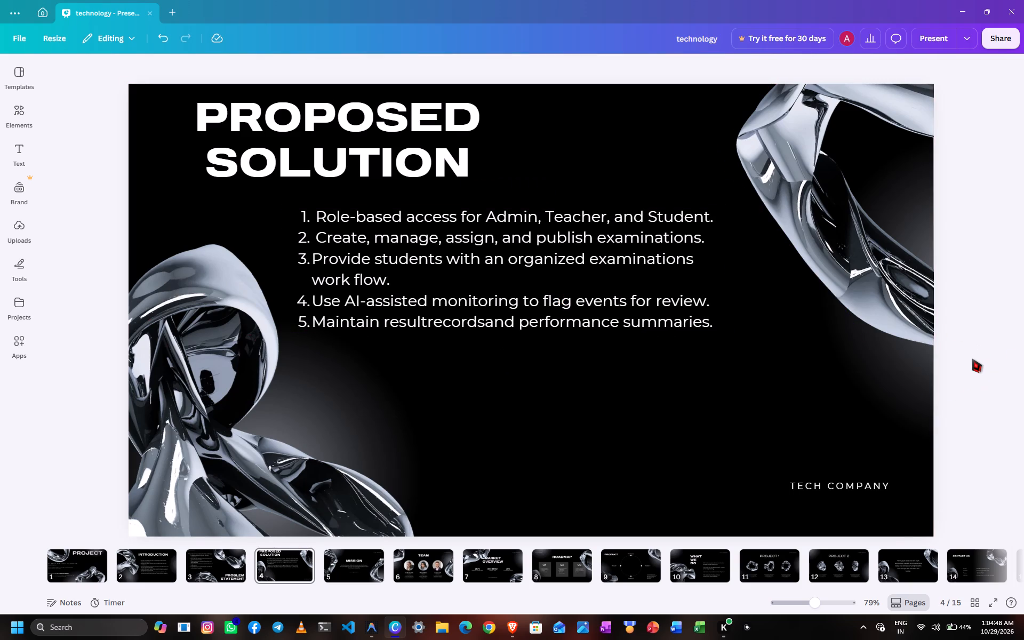
Delete the "TECH COMPANY" footer text from the Proposed Solution slide.
double_click(849, 484)
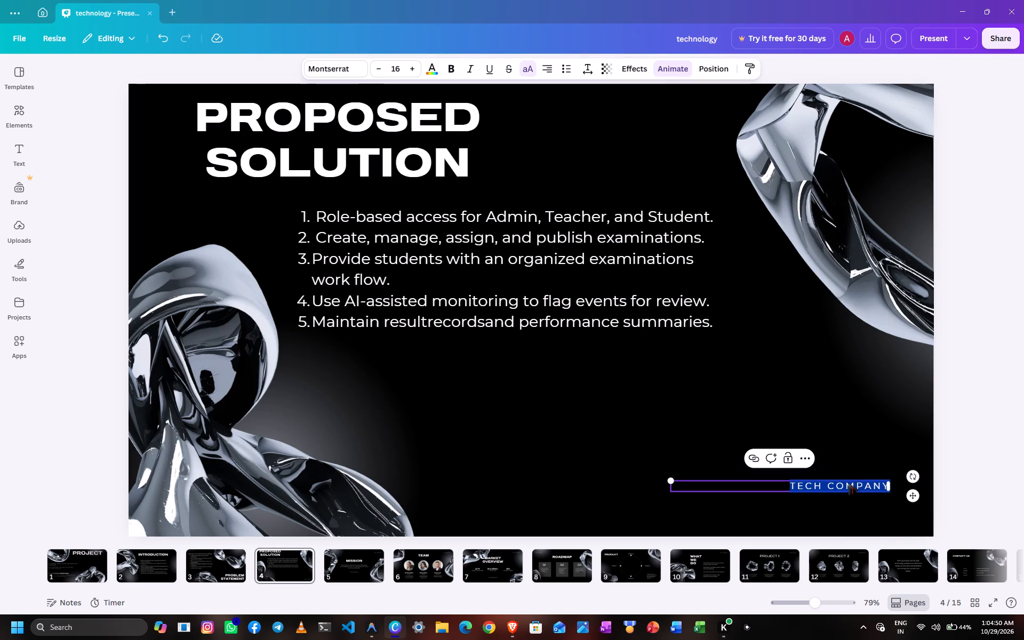
key(BackSpace)
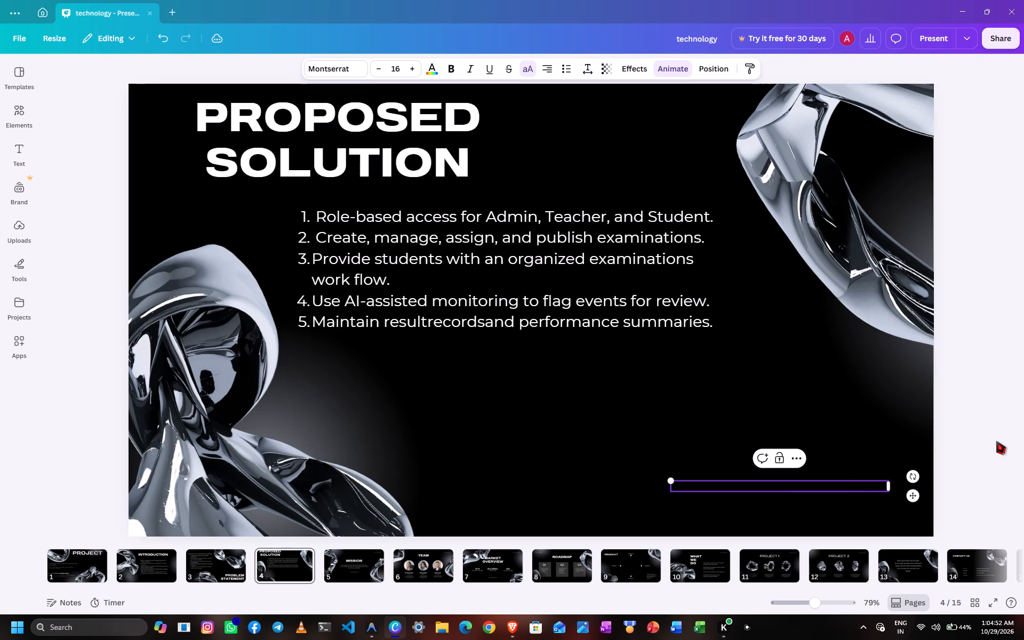
click(996, 441)
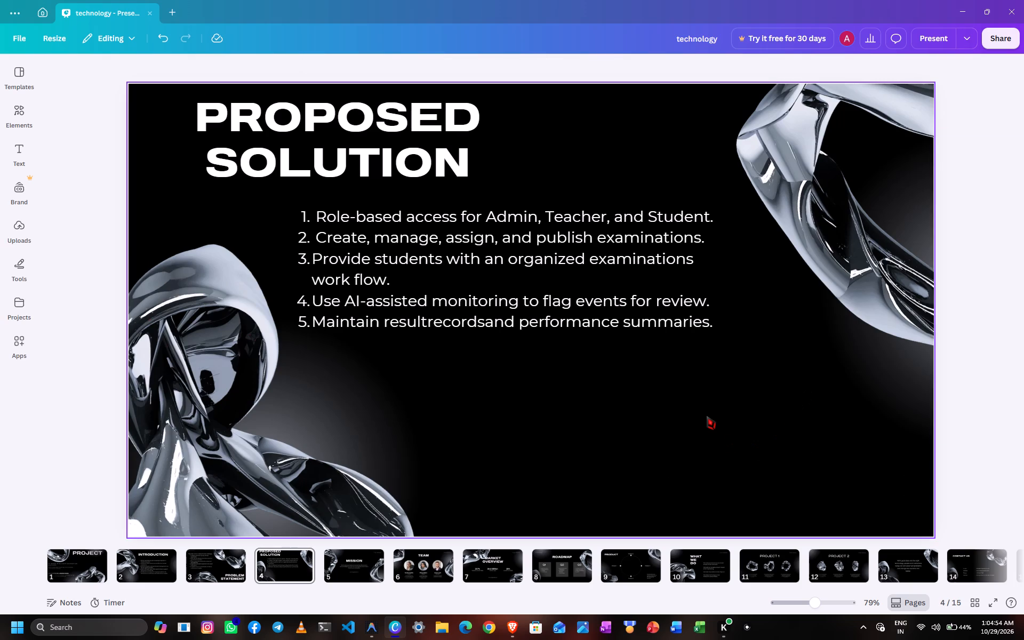
On the Mission slide, replace the "MISSION" heading text with "System Architechture".
key(Right)
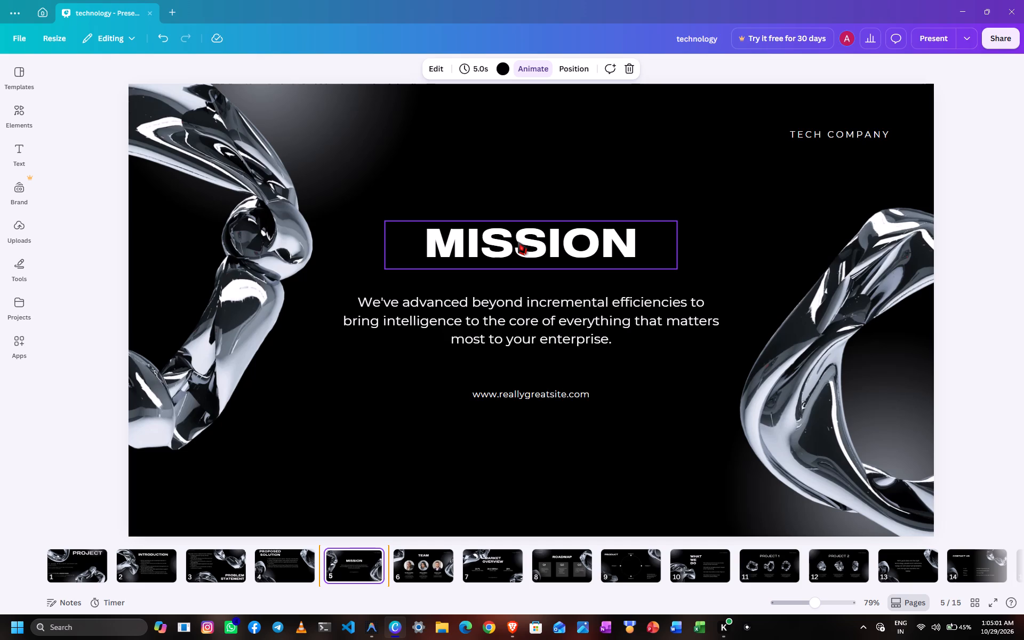
click(518, 242)
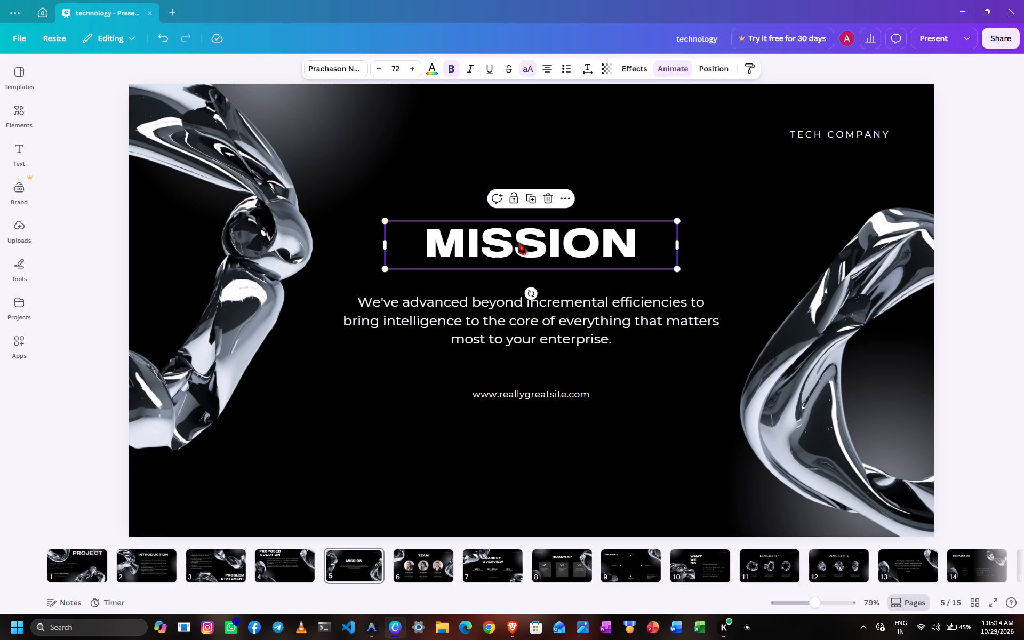
click(518, 242)
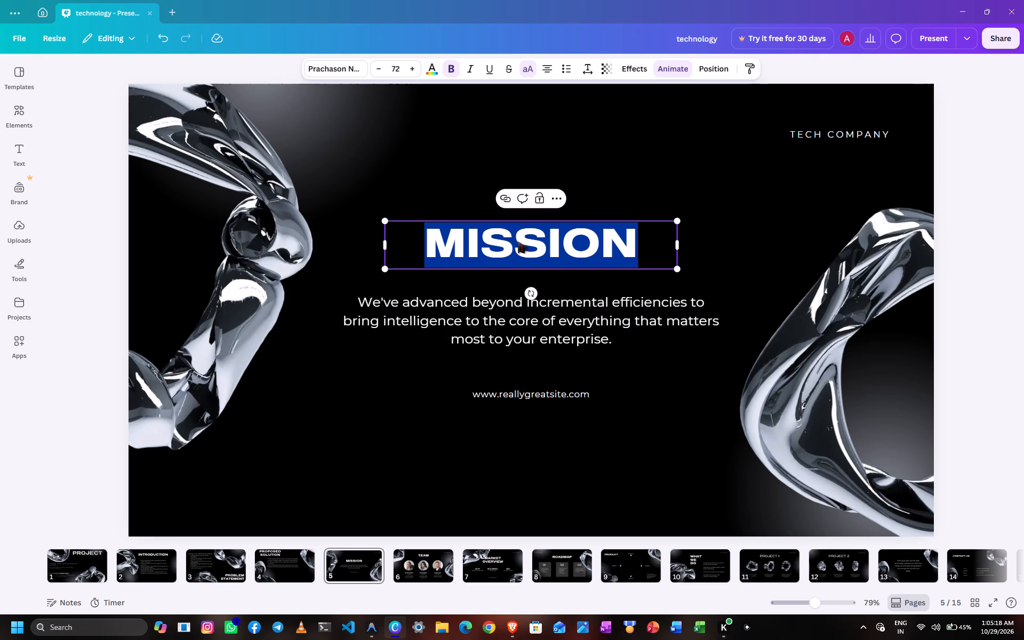
key(BackSpace)
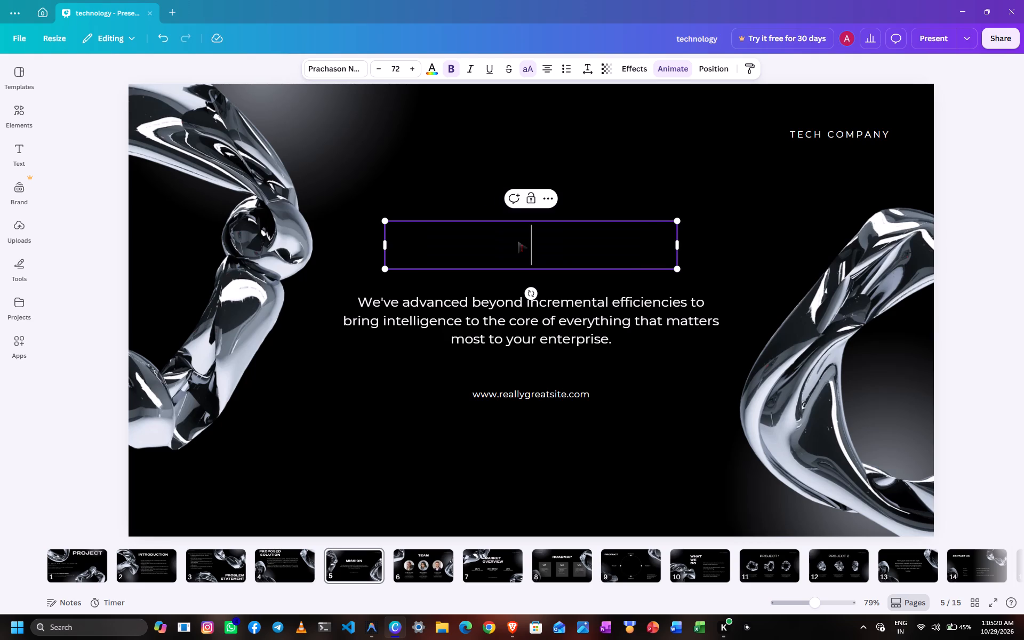
key(shift+s)
text(ystem)
key(space)
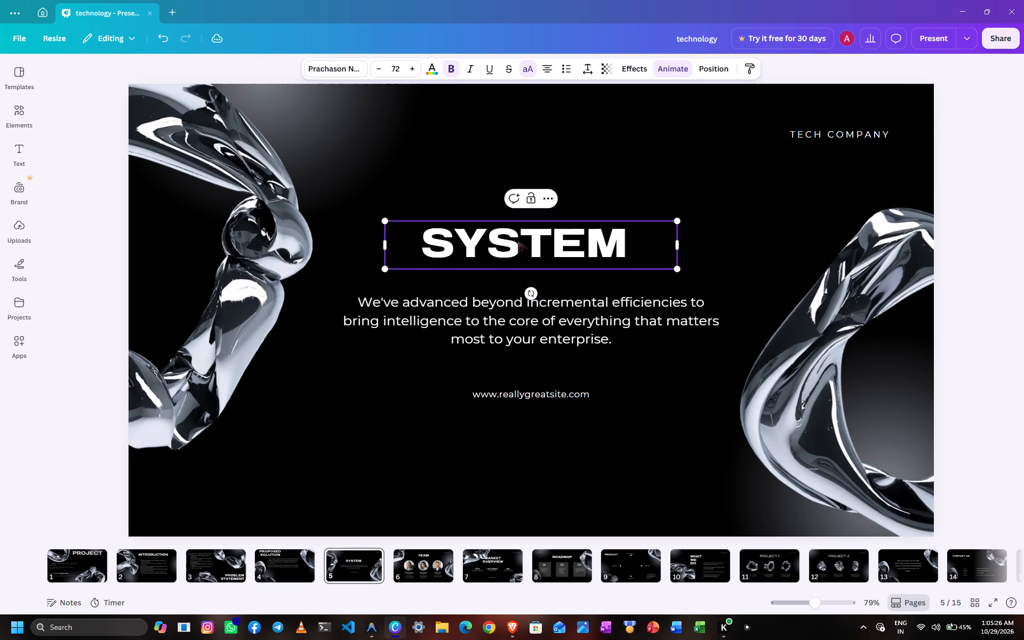
text(Architec)
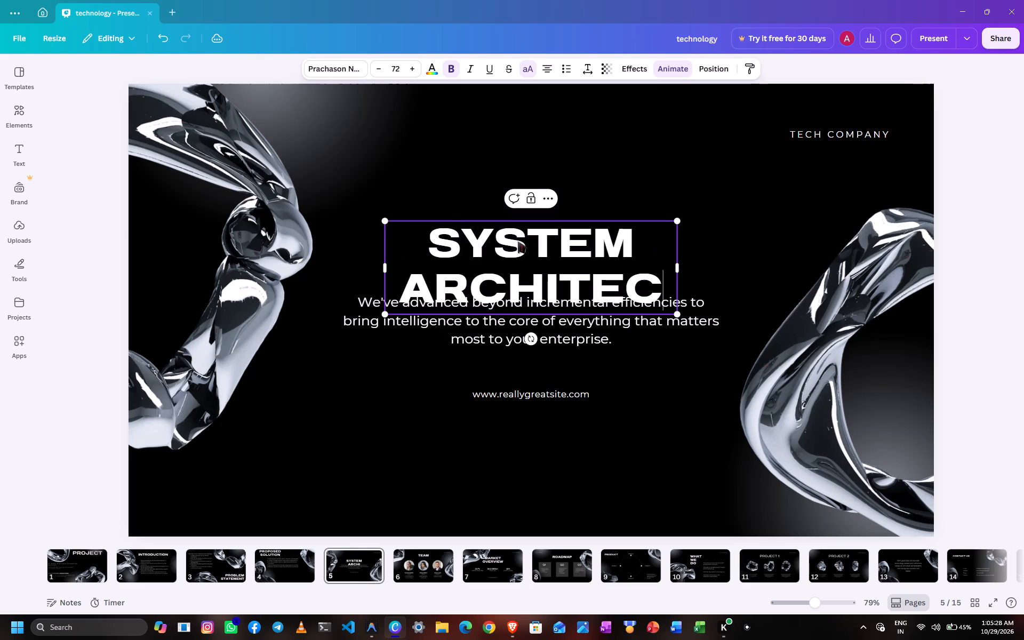
text(hture)
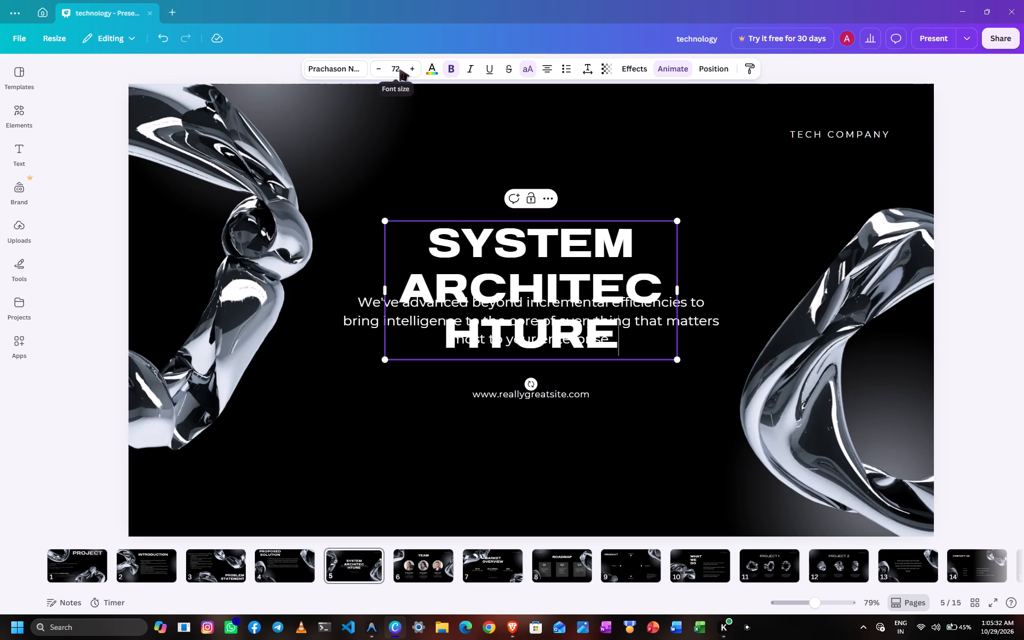
Set the System Architechture heading's font size to 24.
click(399, 69)
text(12)
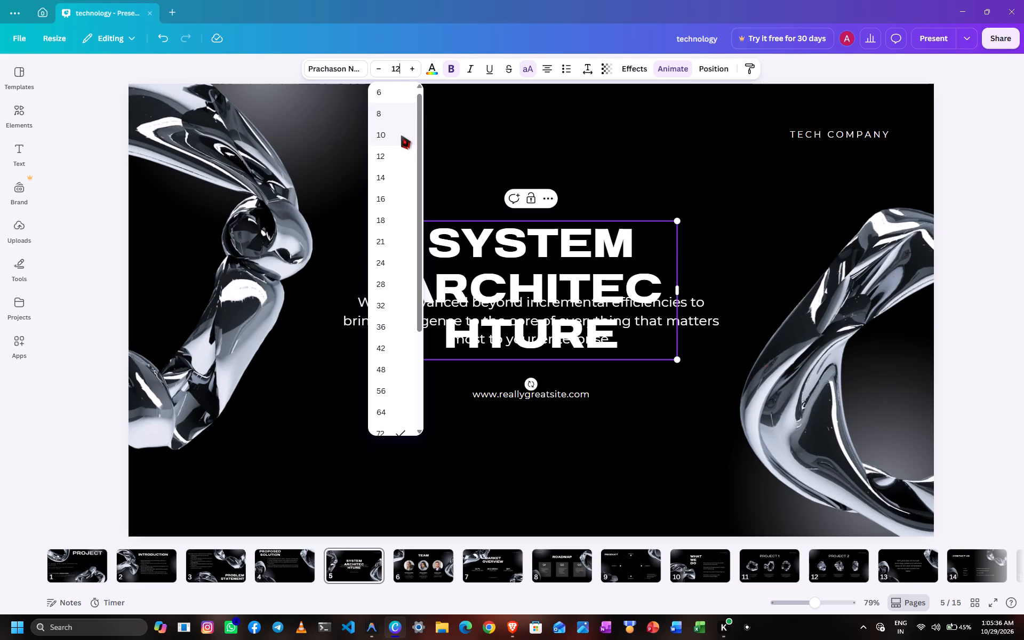
click(386, 219)
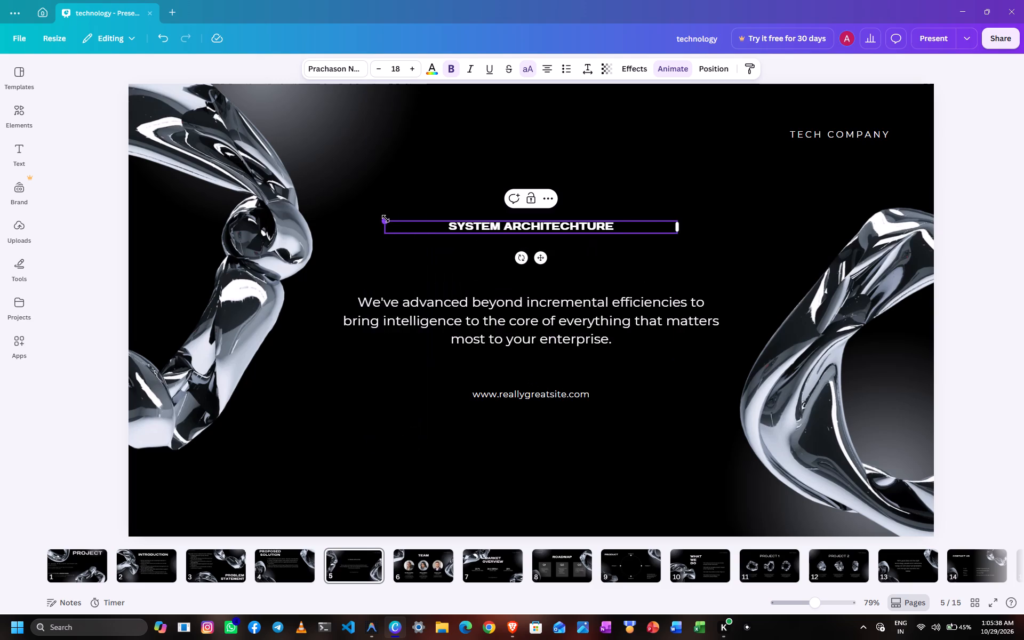
triple_click(412, 71)
click(412, 71)
click(412, 71)
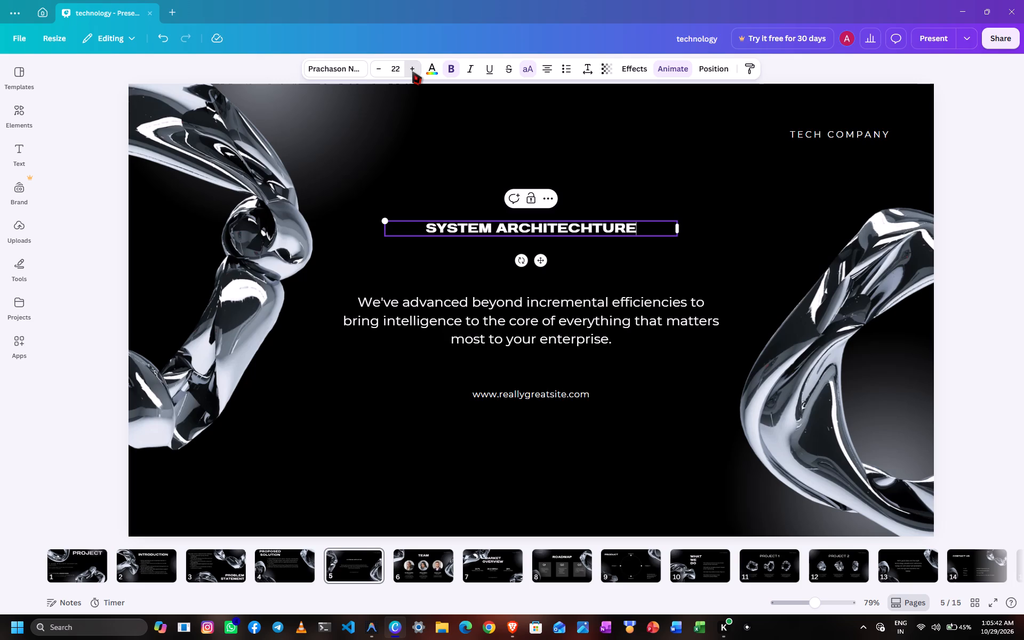
click(412, 71)
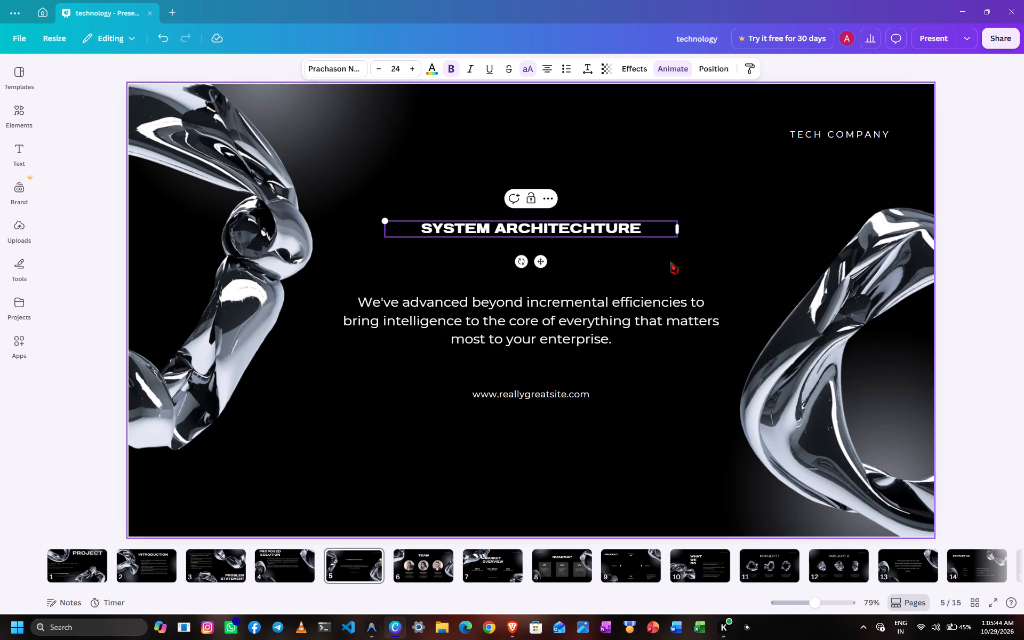
click(670, 261)
Move the heading up near the slide's top edge, left of centre and about level with the "TECH COMPANY" text.
drag(640, 231, 569, 167)
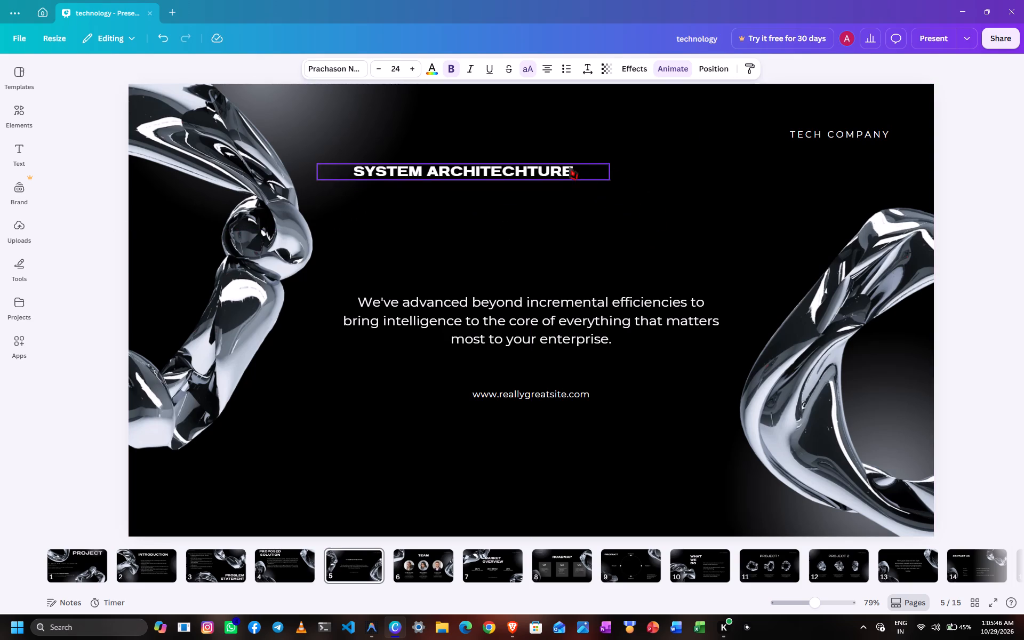
drag(569, 167, 534, 109)
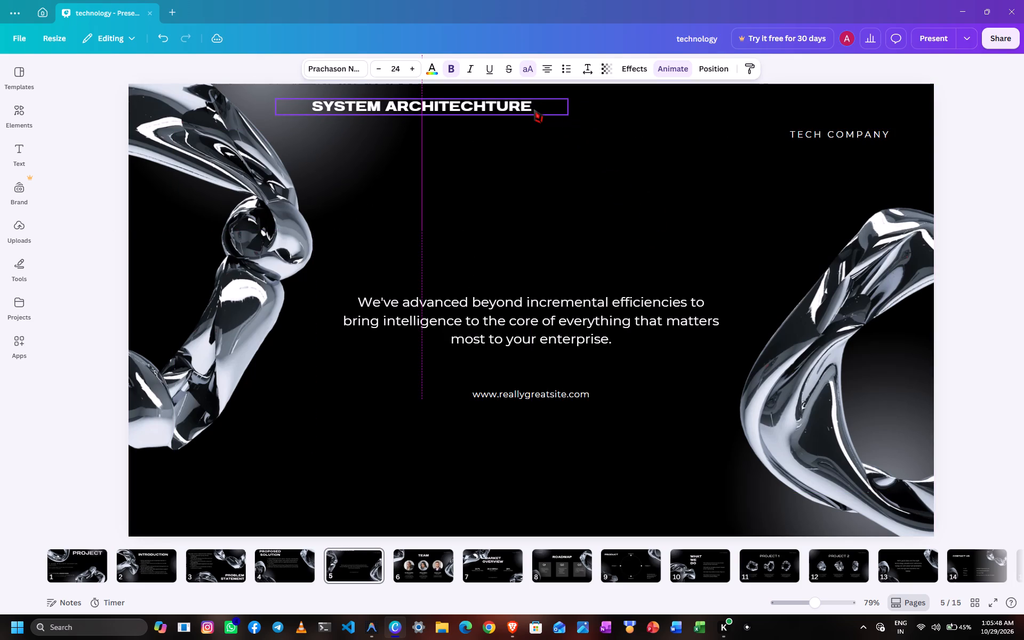
drag(534, 109, 534, 132)
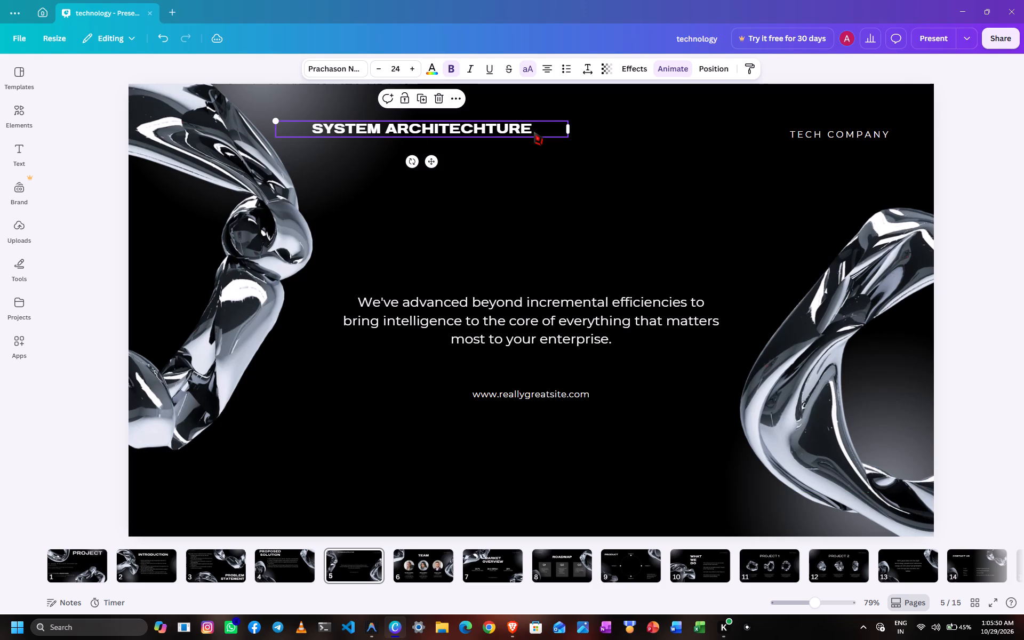
Extend the heading with "and technology Stack" after "System Architechture".
click(534, 132)
key(space)
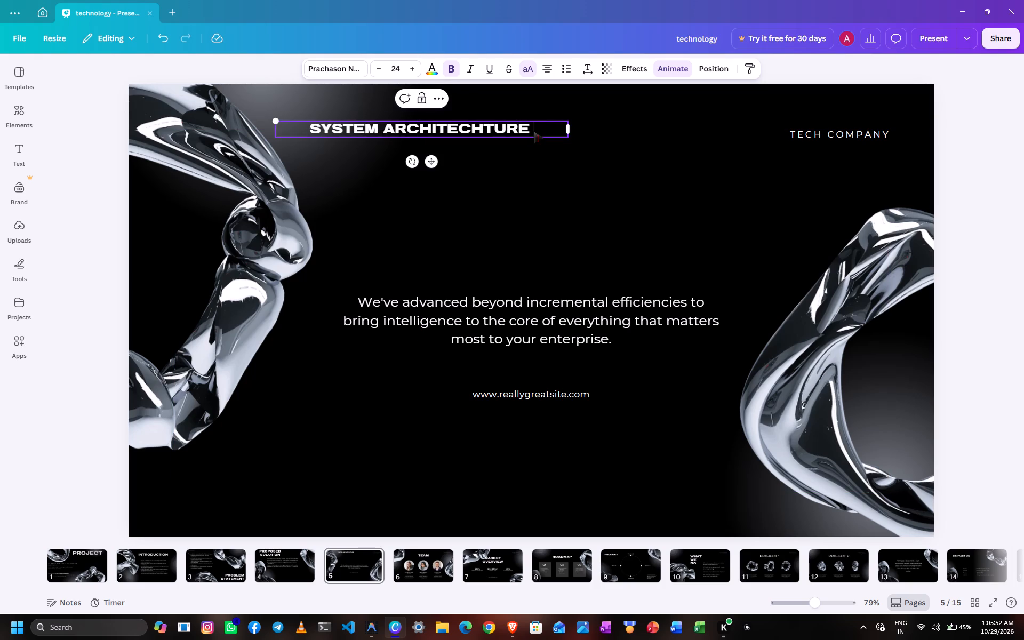
text(and)
key(space)
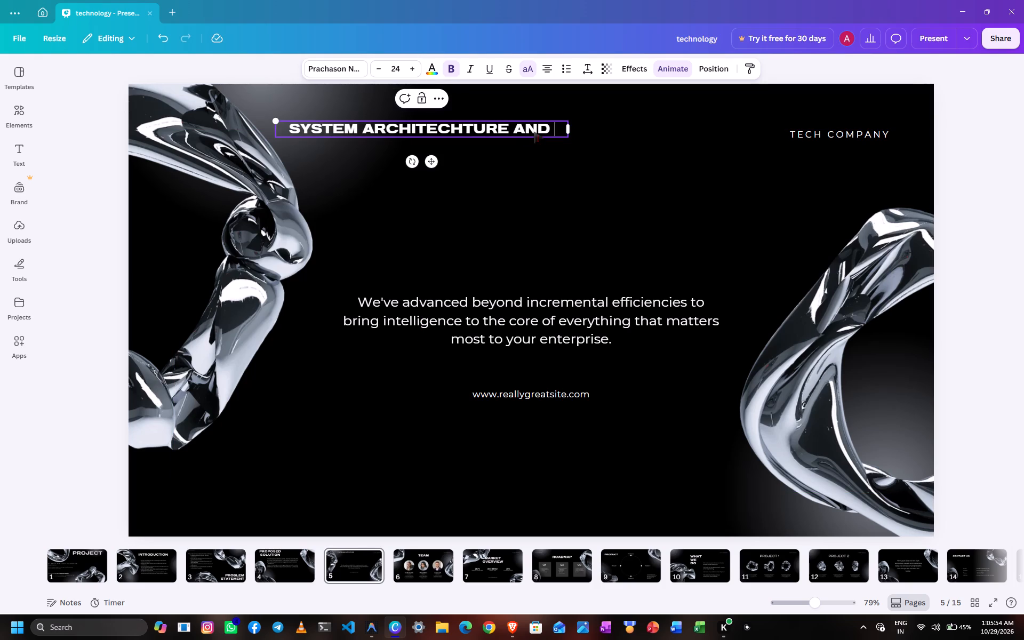
text(technology Stack)
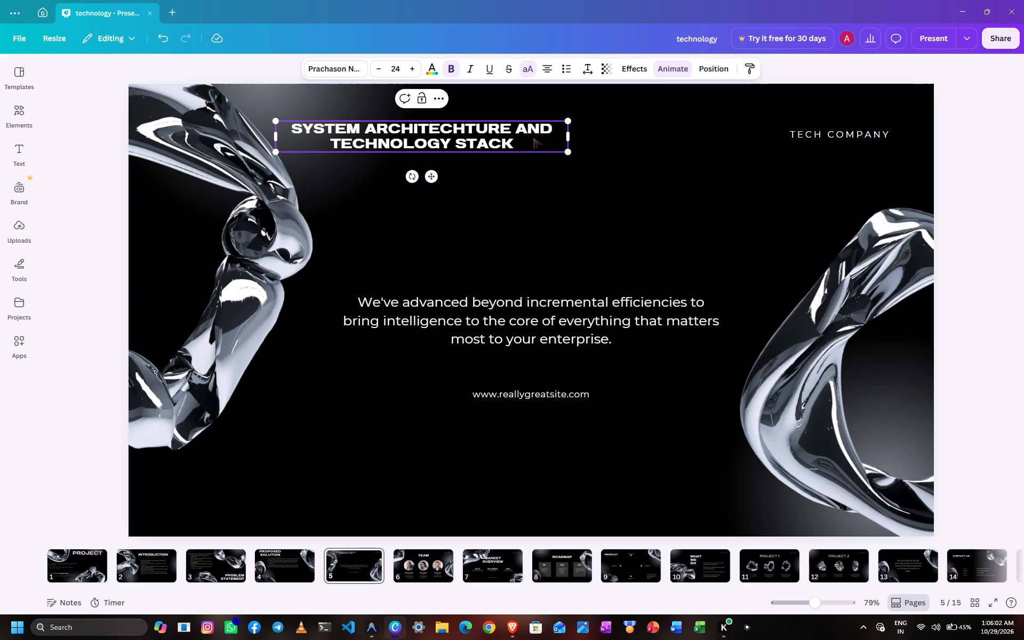
click(537, 169)
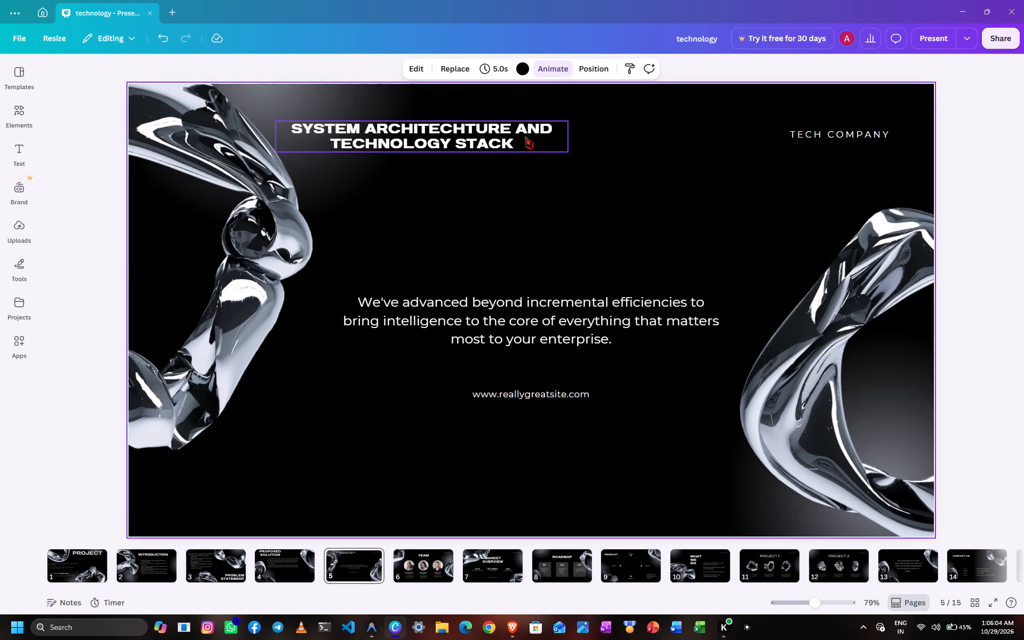
Reposition the two-line heading at the slide's top, roughly centred horizontally.
drag(525, 136, 630, 133)
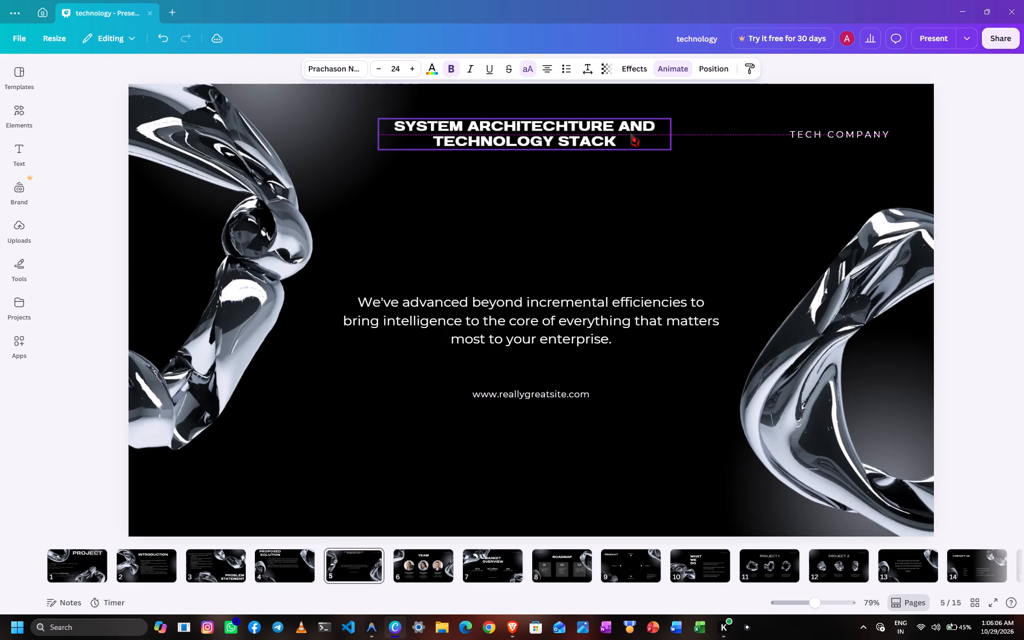
drag(630, 133, 629, 129)
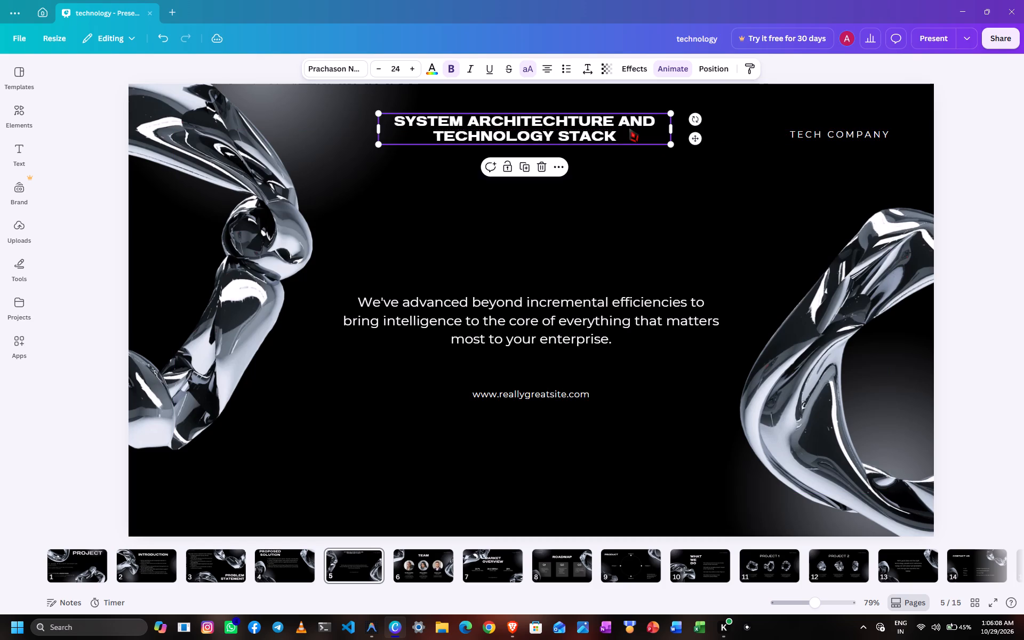
Delete the placeholder paragraph about incremental efficiencies from the middle of the slide.
click(549, 318)
key(BackSpace)
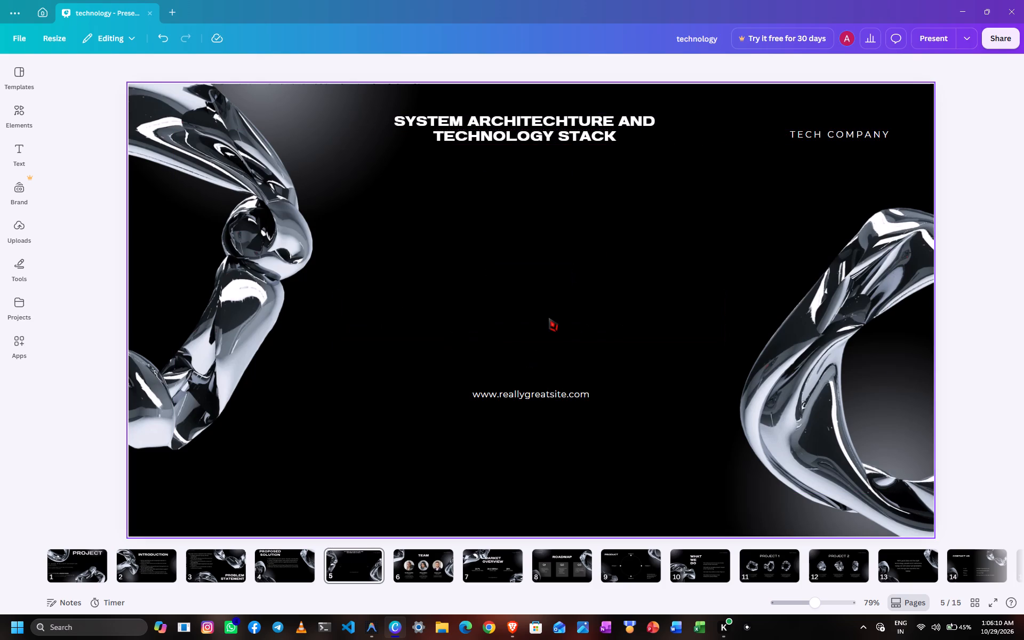
click(523, 396)
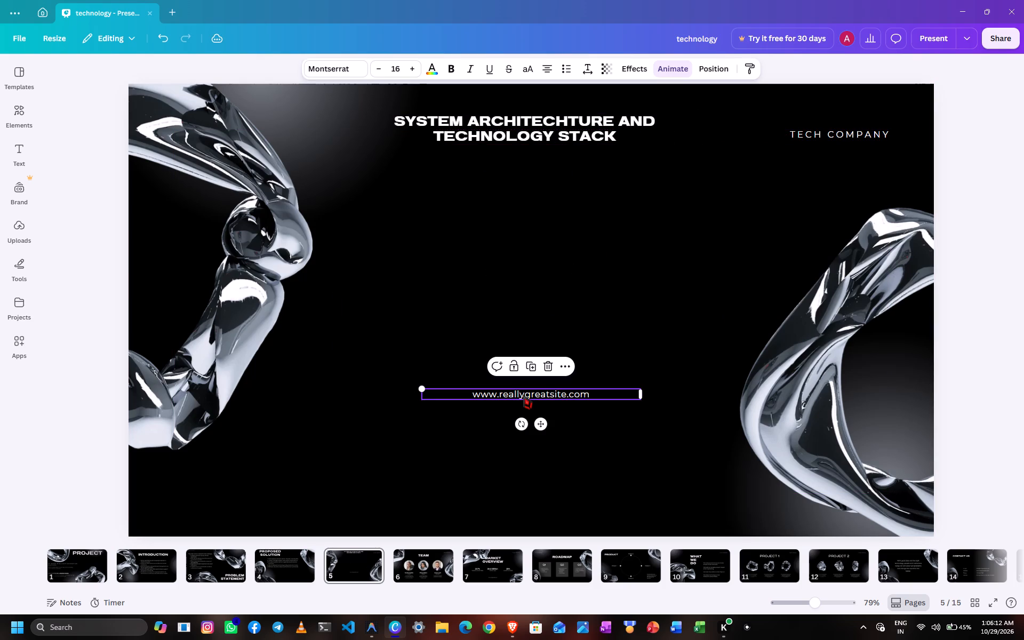
drag(523, 396, 658, 502)
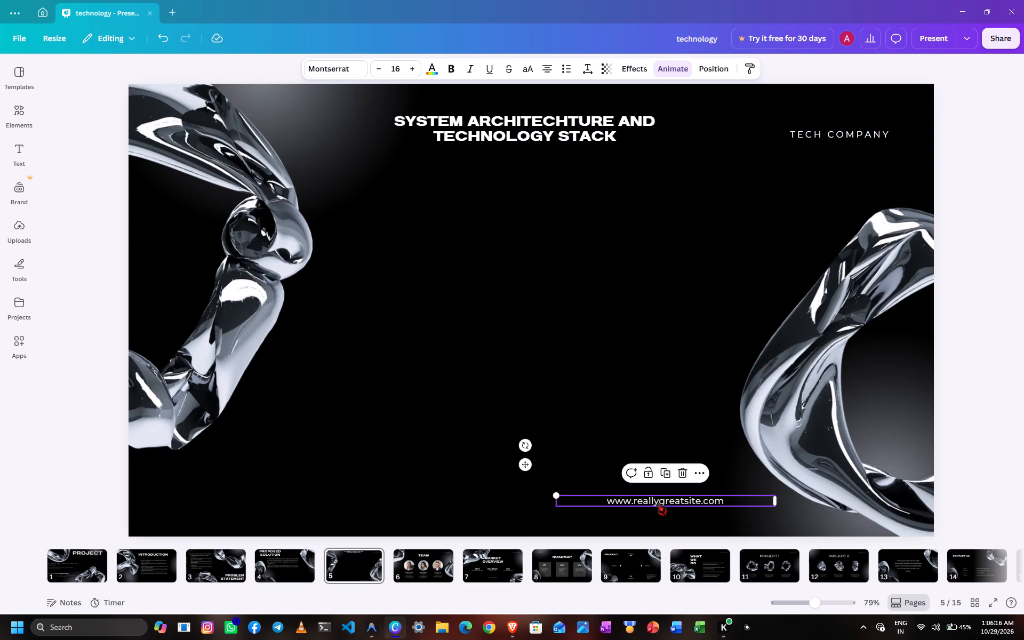
click(608, 334)
click(489, 197)
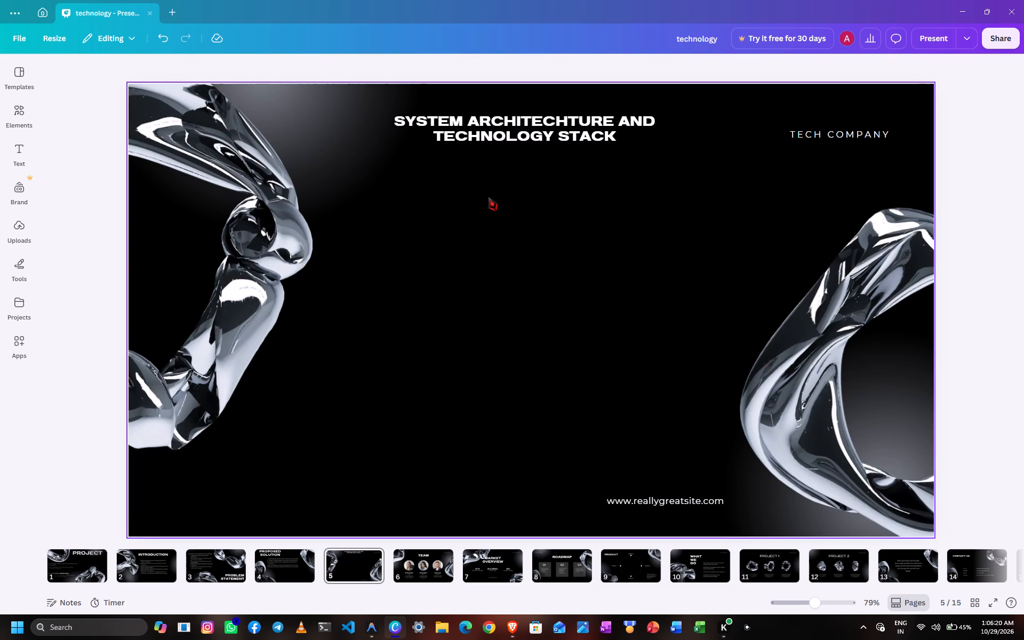
Add a rounded square shape and reshape it into a horizontal pill about four times as wide as it is tall.
click(20, 116)
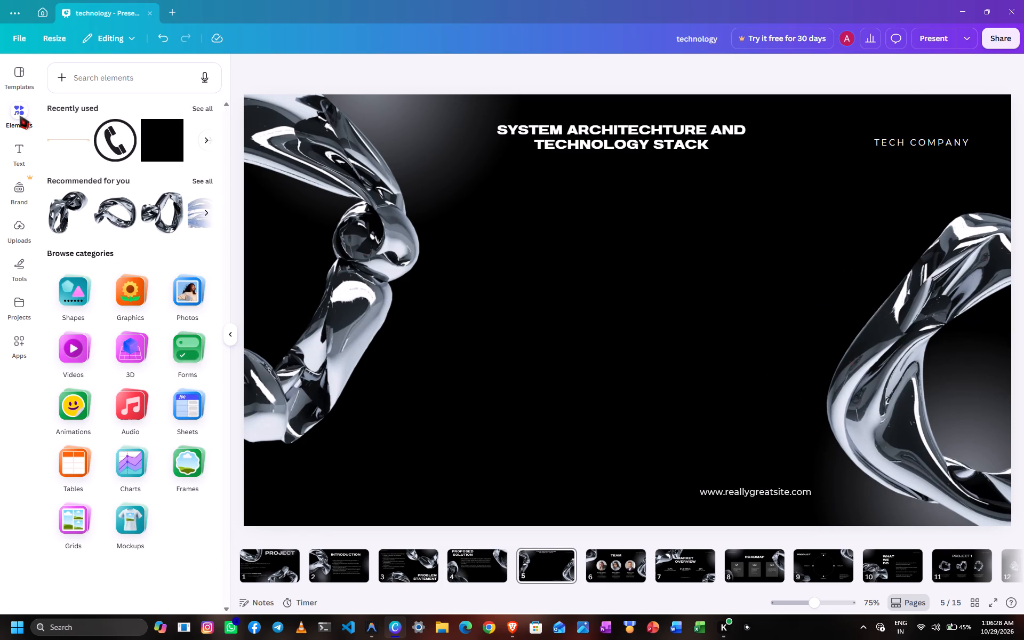
click(77, 299)
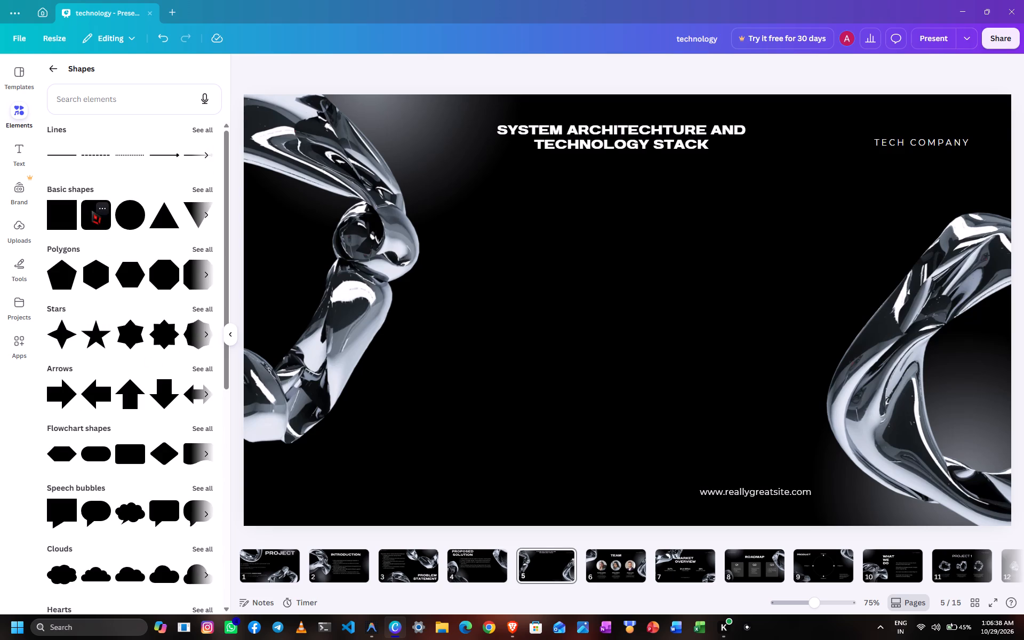
click(92, 211)
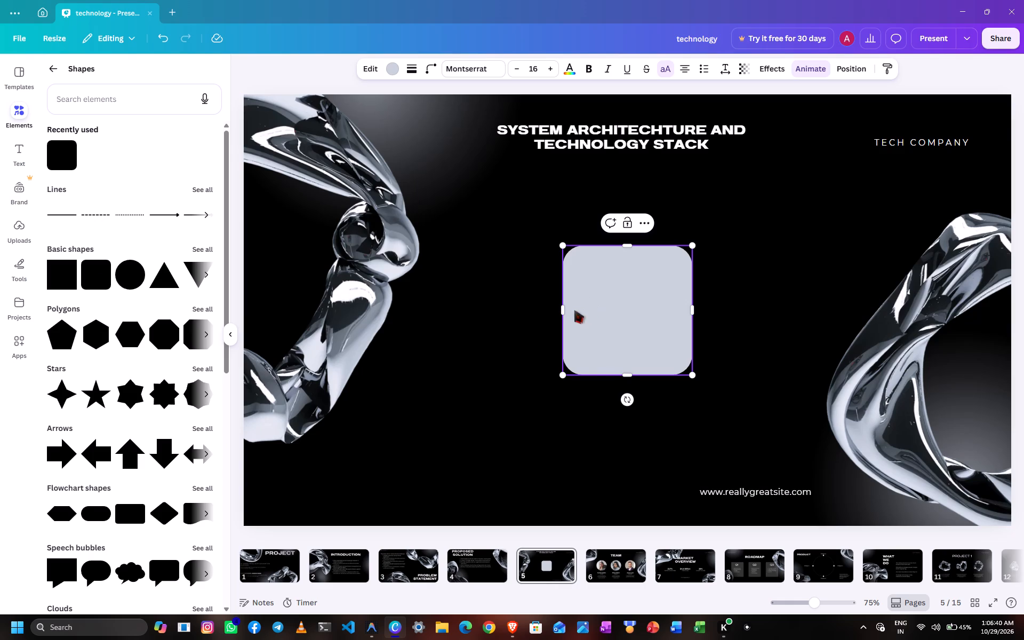
drag(562, 309, 454, 310)
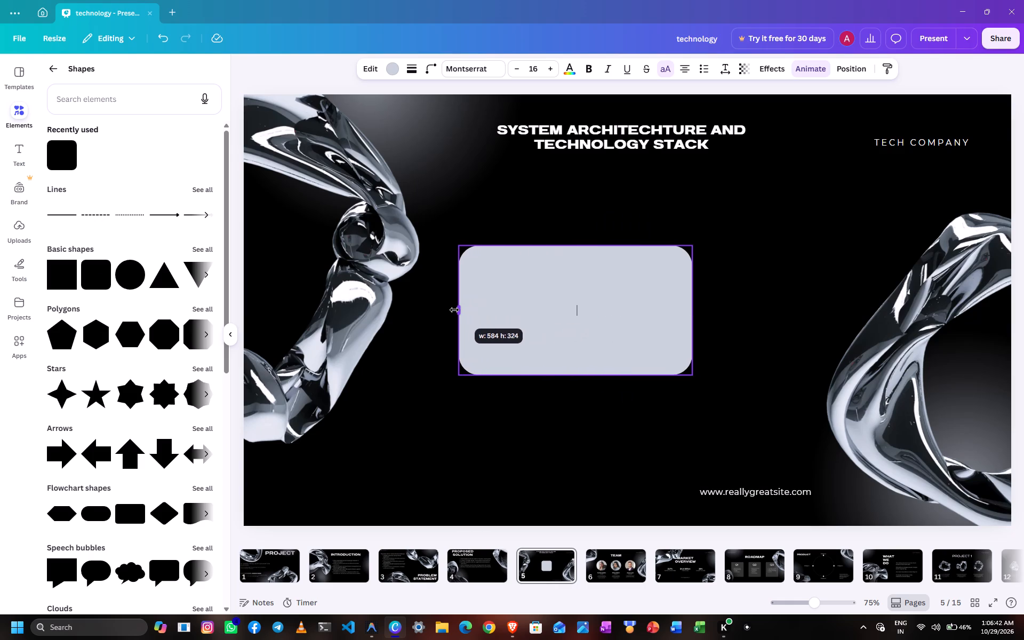
drag(454, 310, 441, 313)
drag(568, 374, 570, 291)
drag(691, 267, 681, 268)
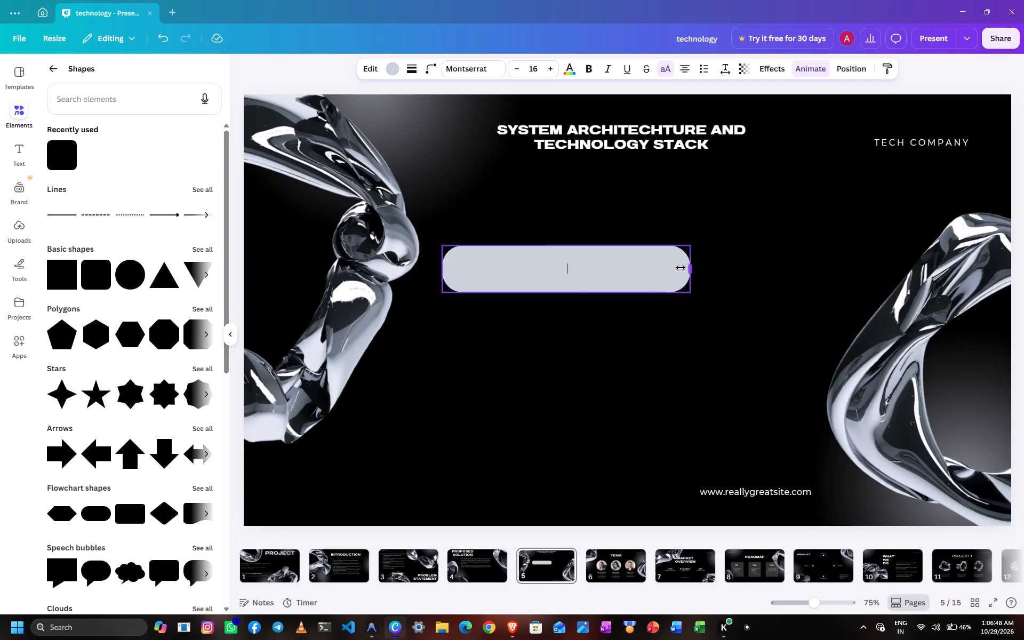
drag(681, 268, 635, 275)
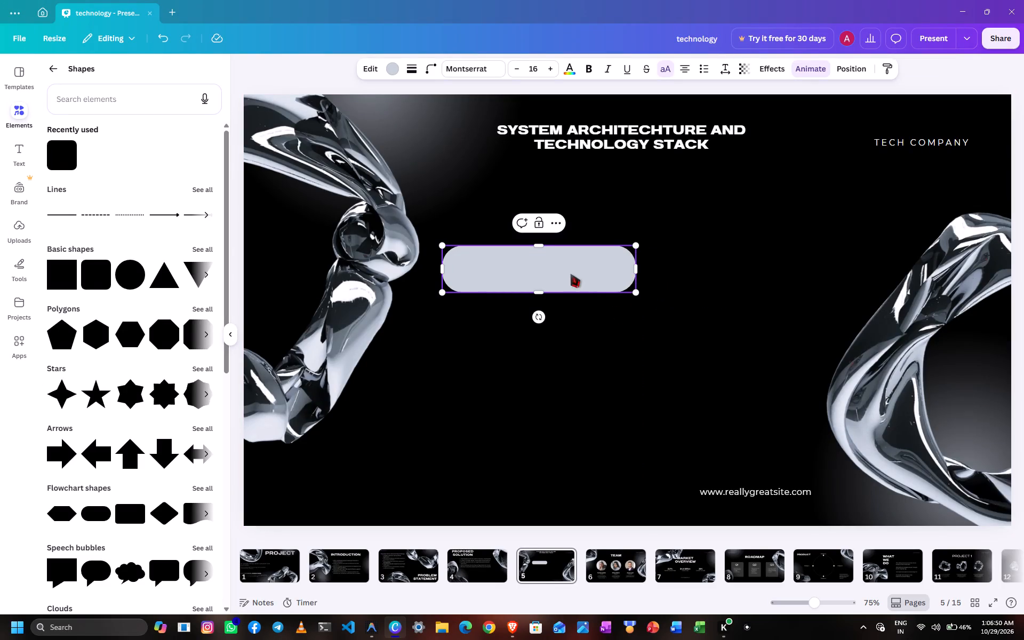
Label the pill shape "Frontend".
click(542, 263)
text(Fr)
text(ontend)
click(622, 326)
Move the Frontend pill up just beneath the slide title and shift the title so it is centred above the pill.
drag(555, 273, 597, 241)
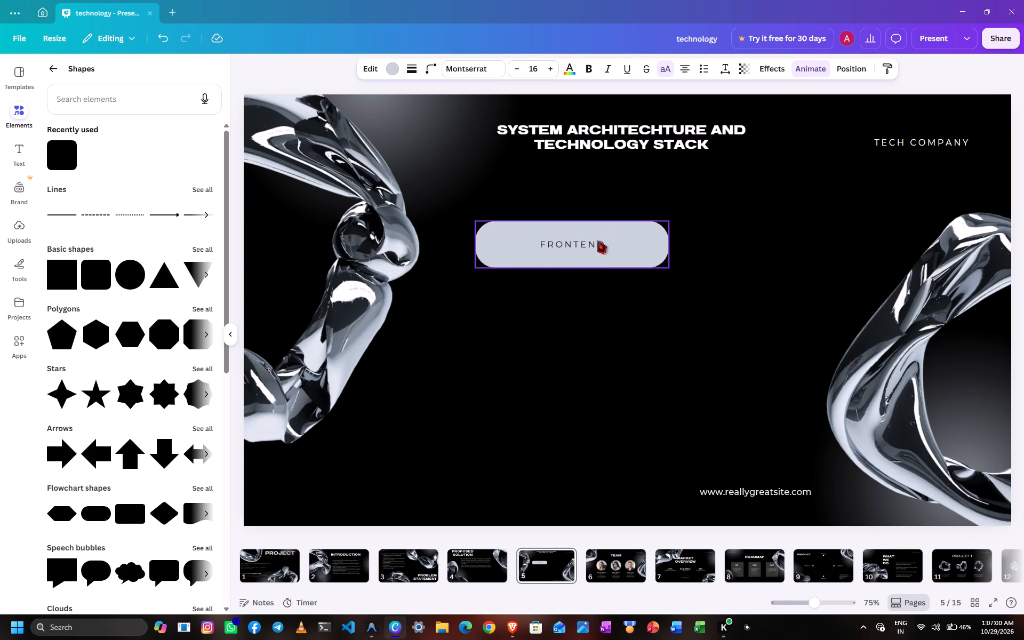
drag(597, 241, 634, 187)
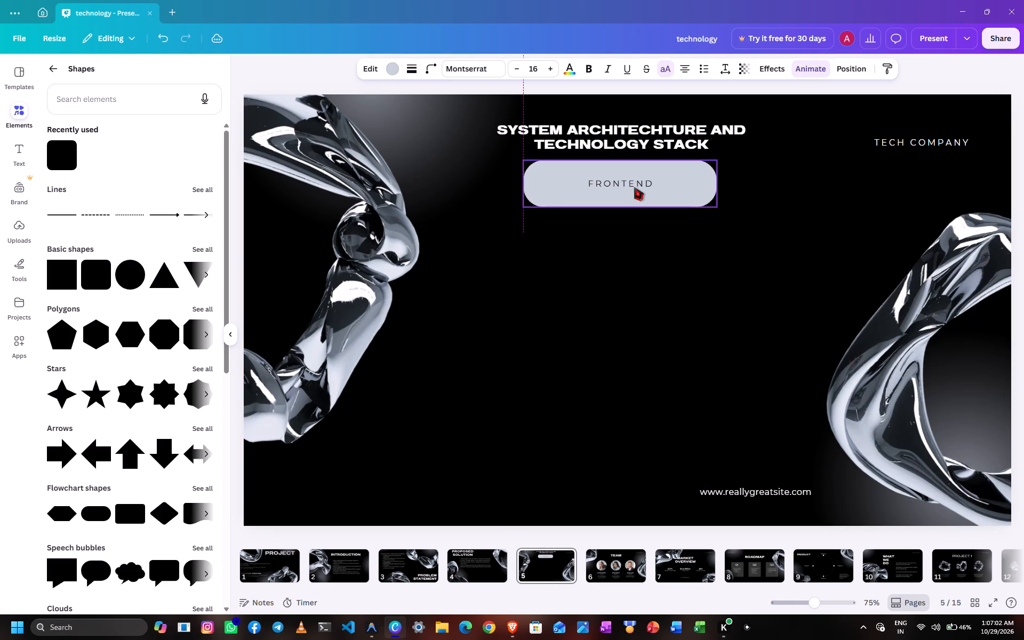
drag(634, 187, 615, 190)
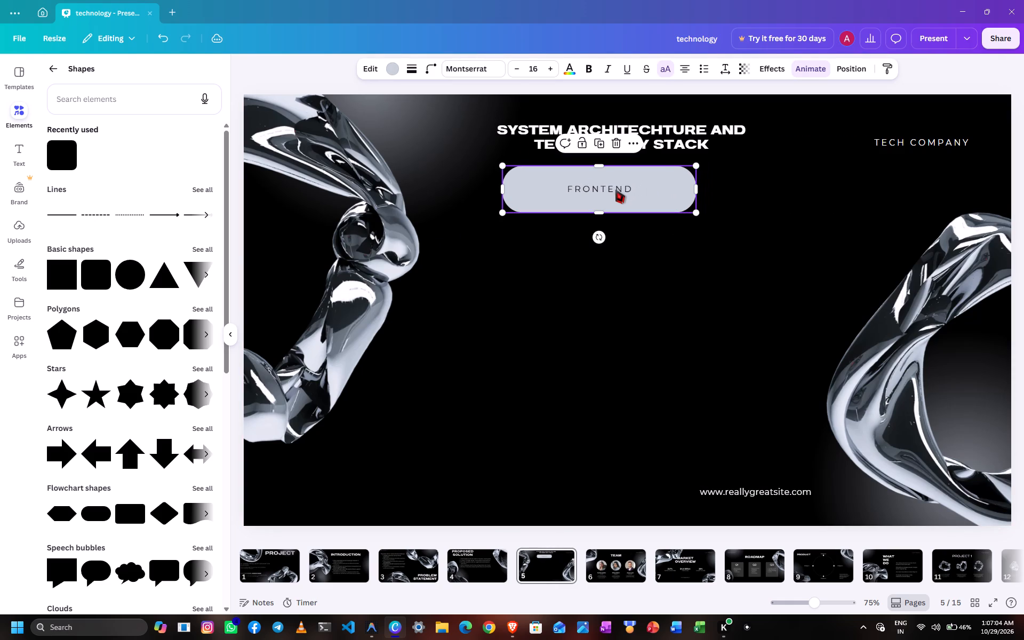
drag(669, 134, 650, 135)
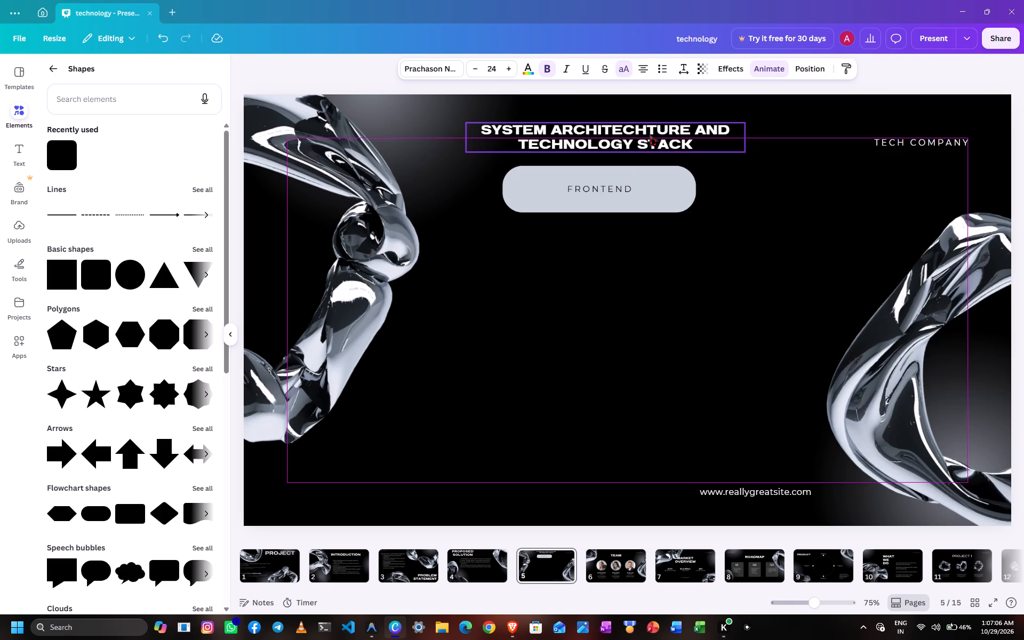
drag(650, 135, 645, 135)
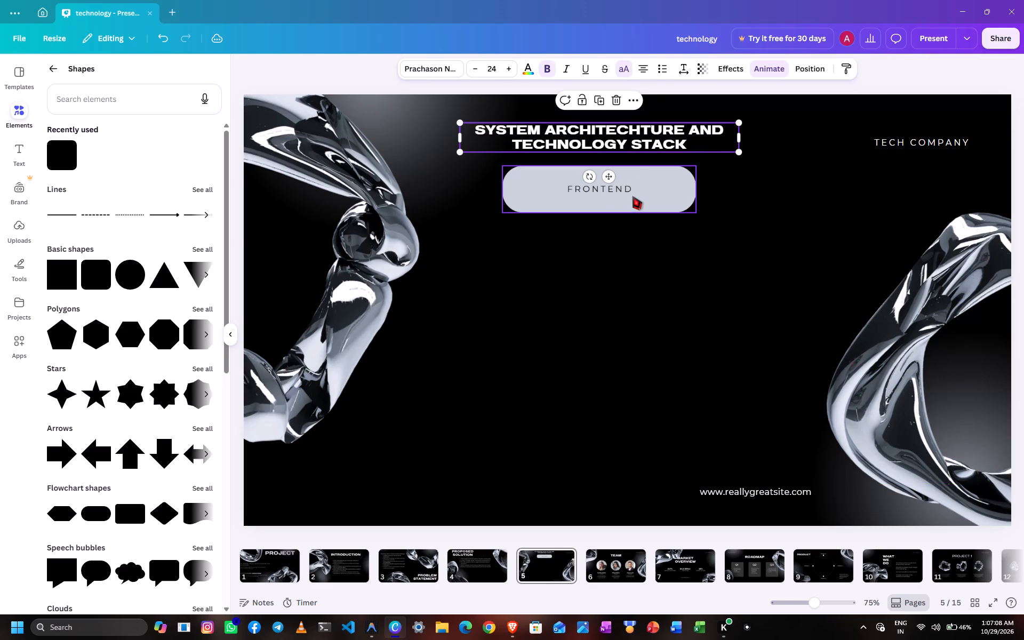
Start a second text line below "Frontend" in the pill, set to Times New Roman at size 12.
click(633, 196)
click(636, 189)
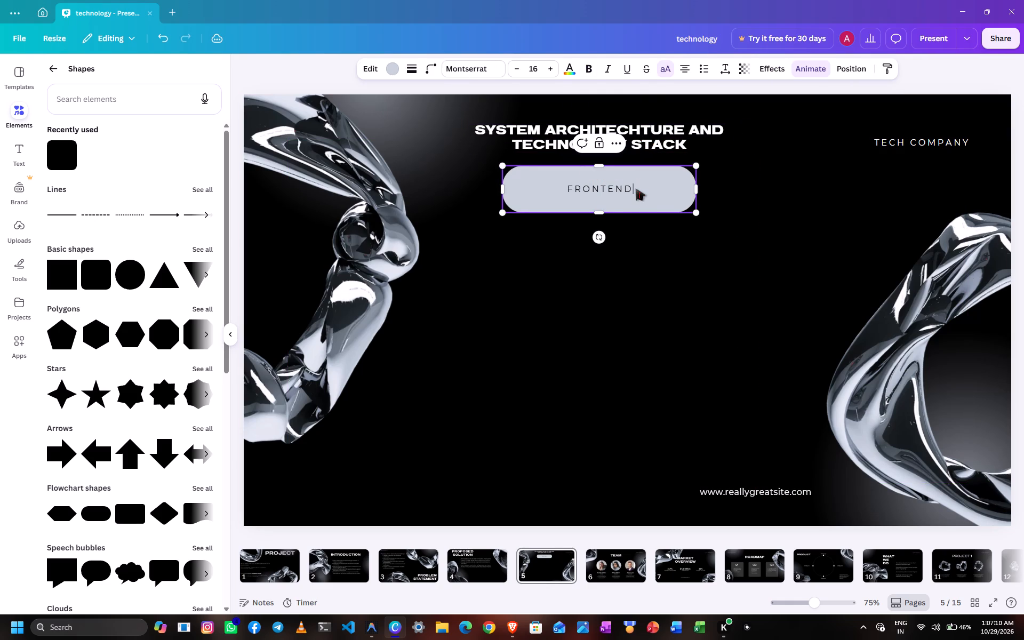
key(Return)
triple_click(517, 70)
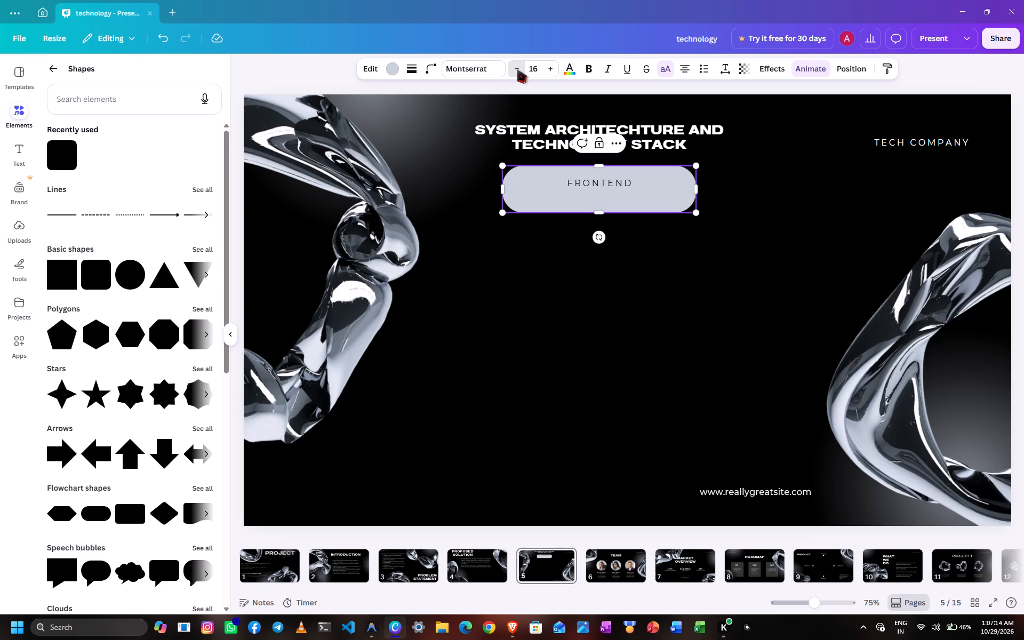
click(517, 70)
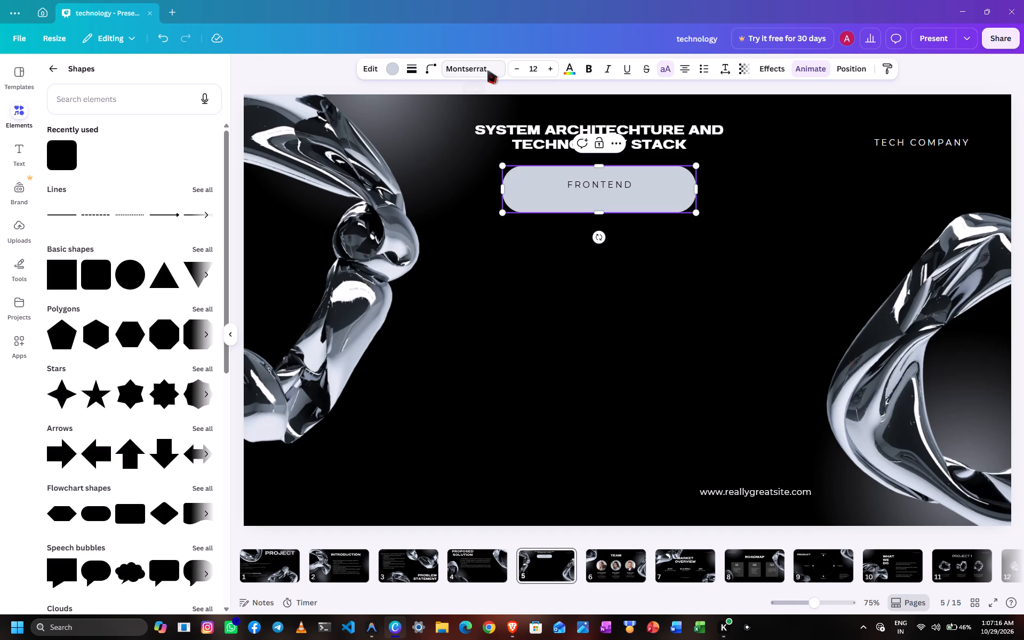
click(485, 70)
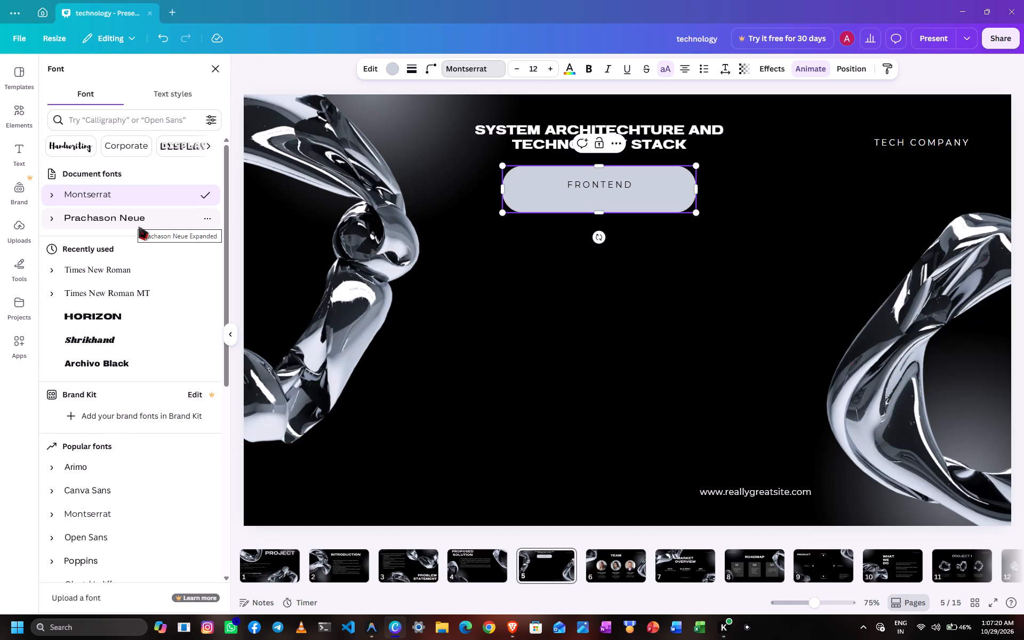
click(123, 269)
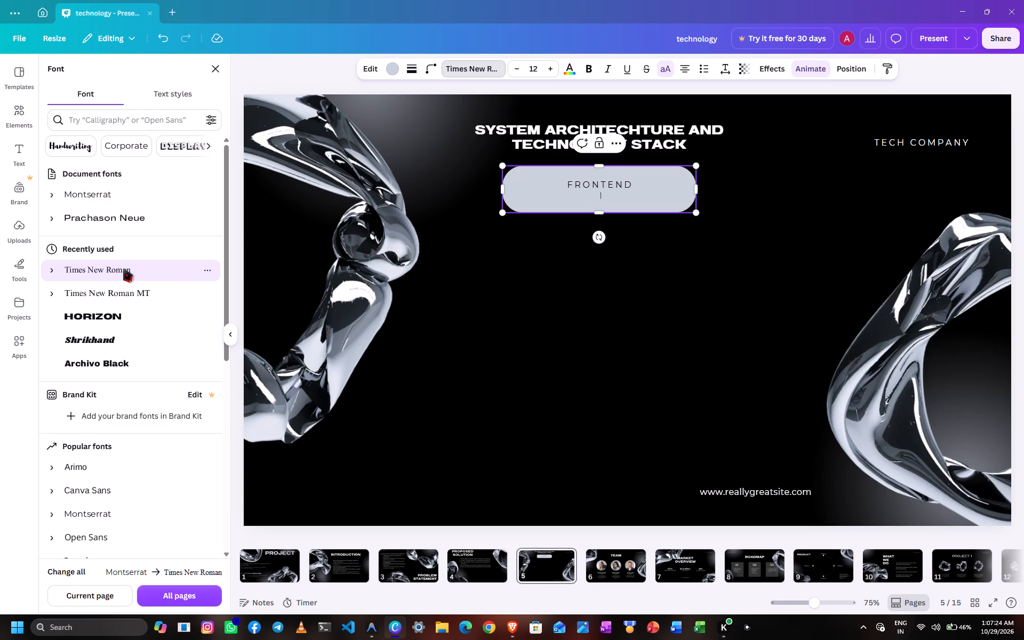
Enter "Admin | Teacher | student interface" as the pill's second line.
click(606, 200)
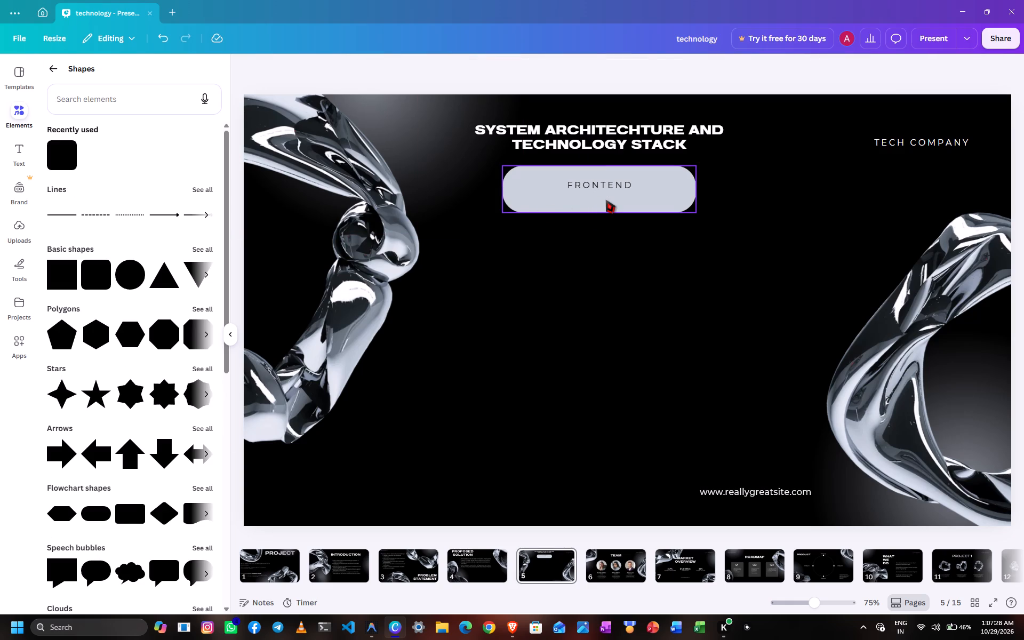
text(Ad)
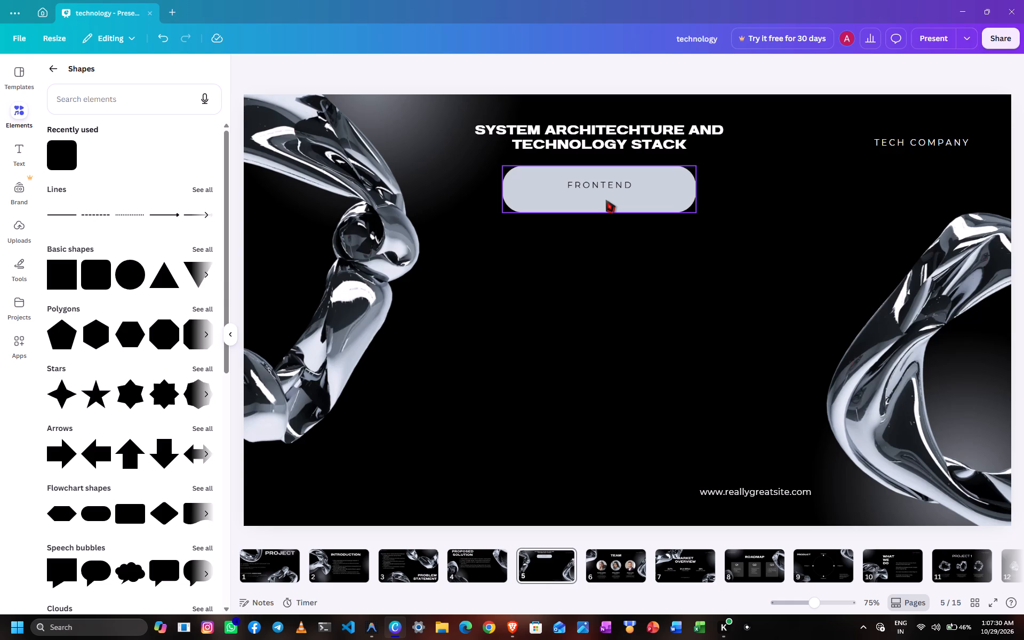
click(606, 200)
click(606, 200)
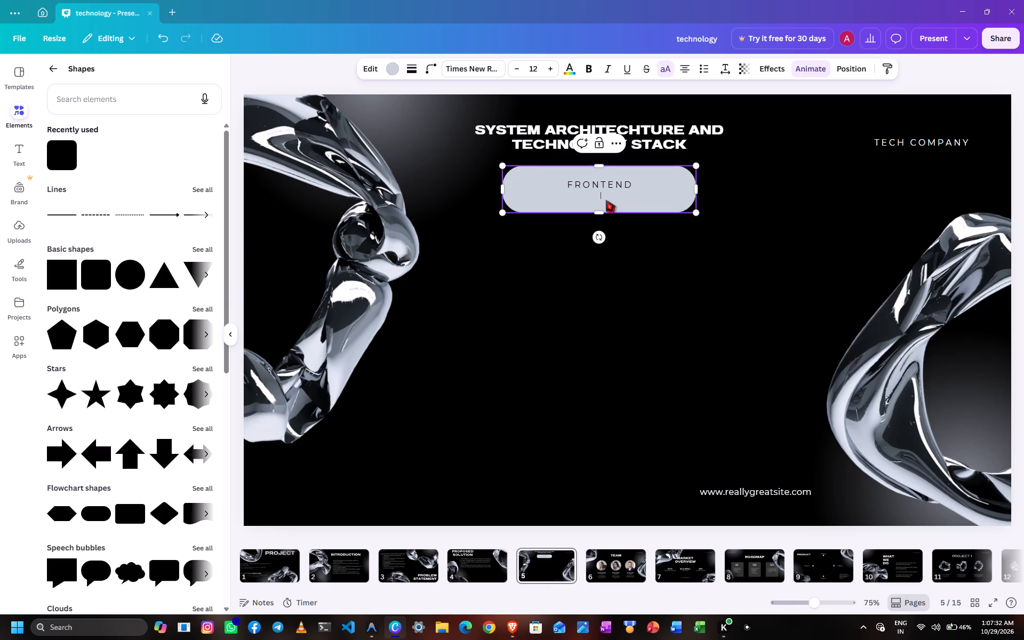
text(Admin)
key(space)
key(shift+bar)
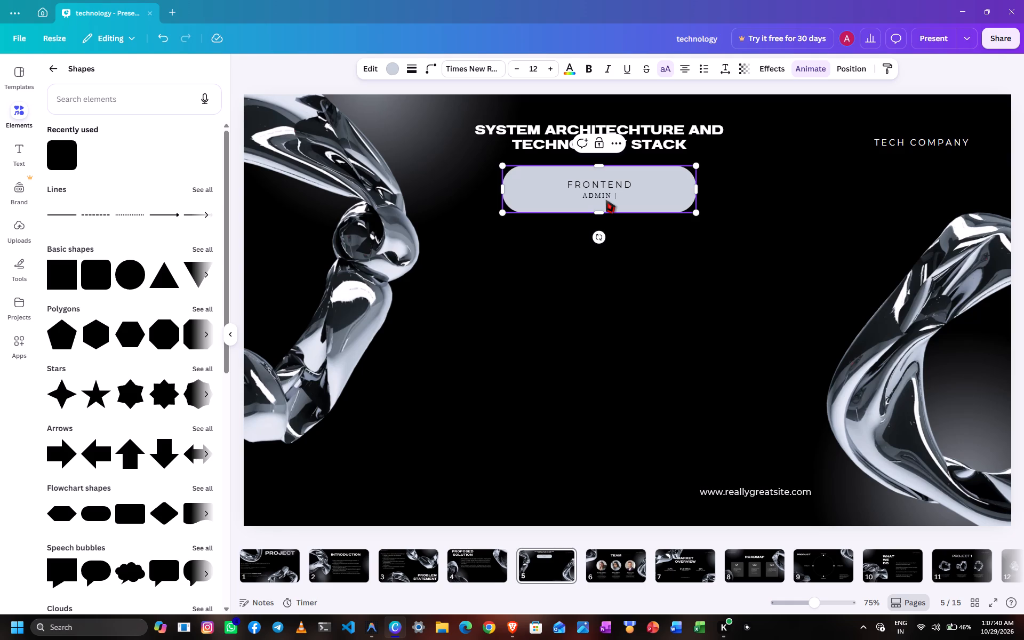
key(space)
text(Teacher)
key(space)
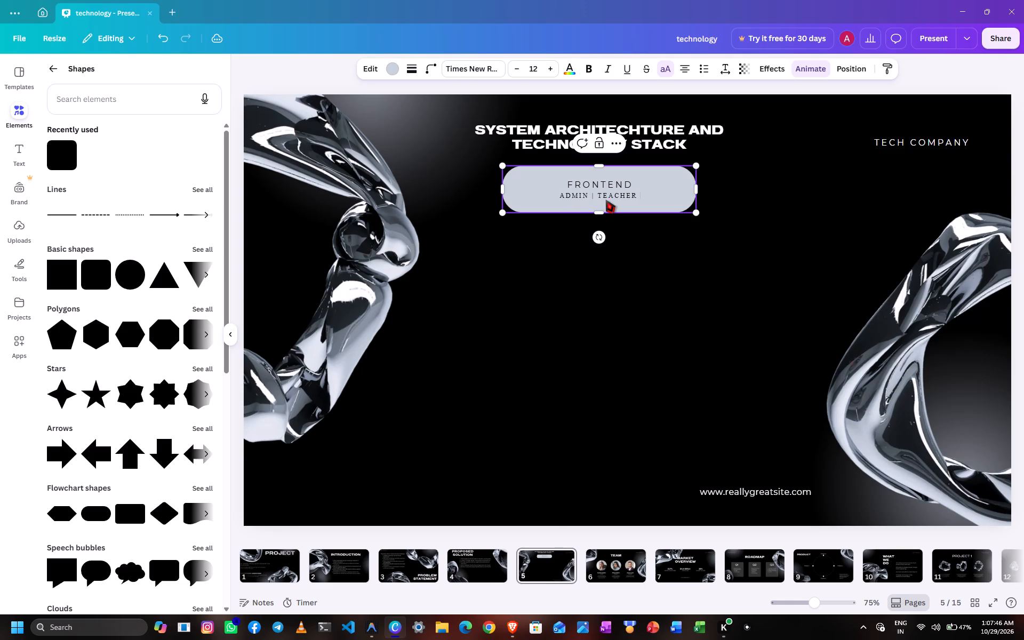
key(shift+bar)
key(space)
text(student)
key(space)
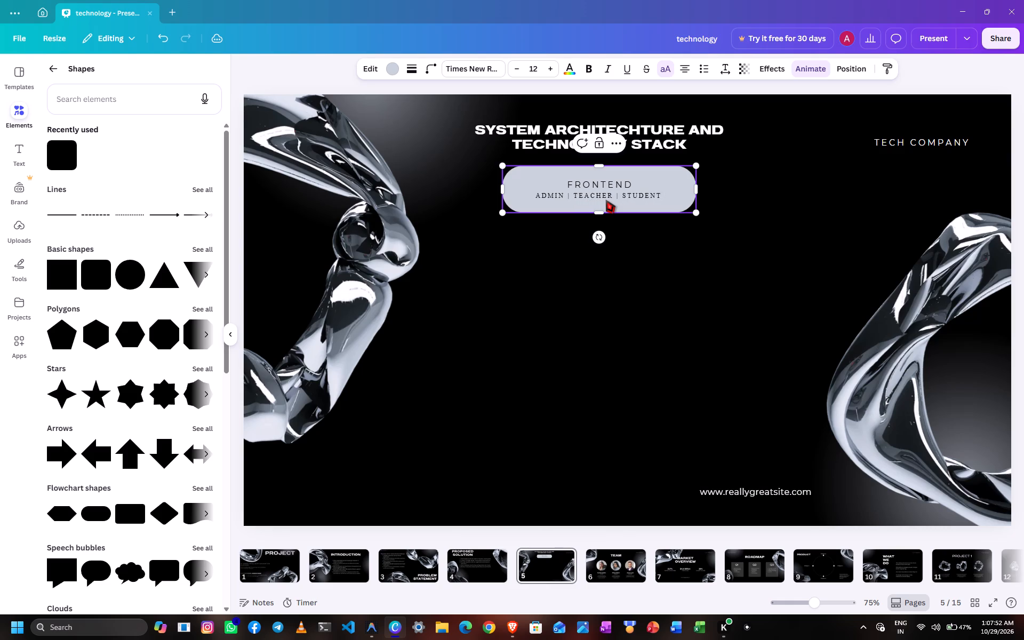
key(shift+i)
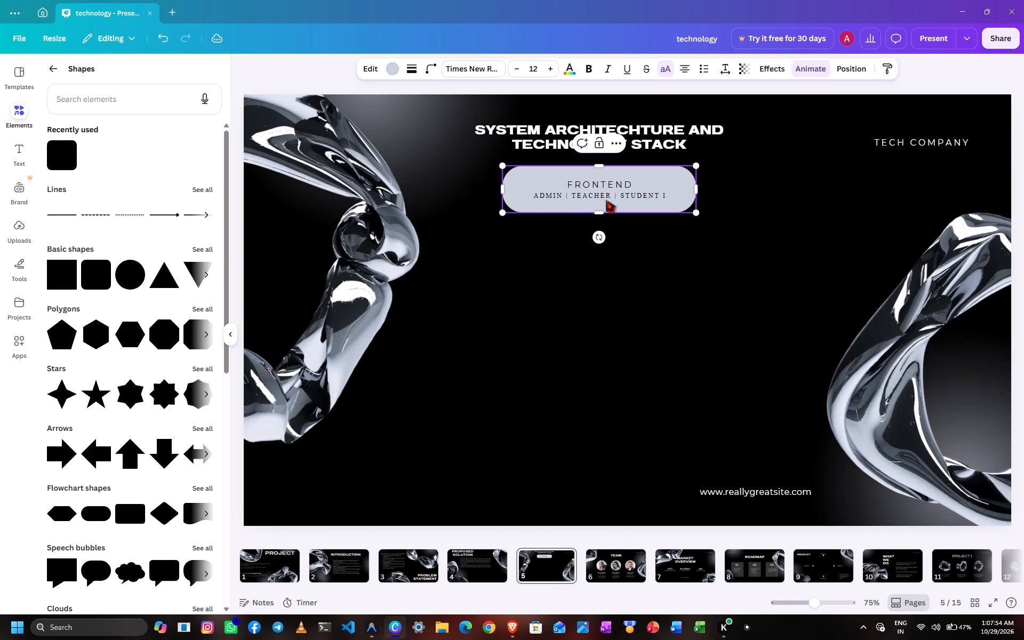
key(BackSpace)
text(interface)
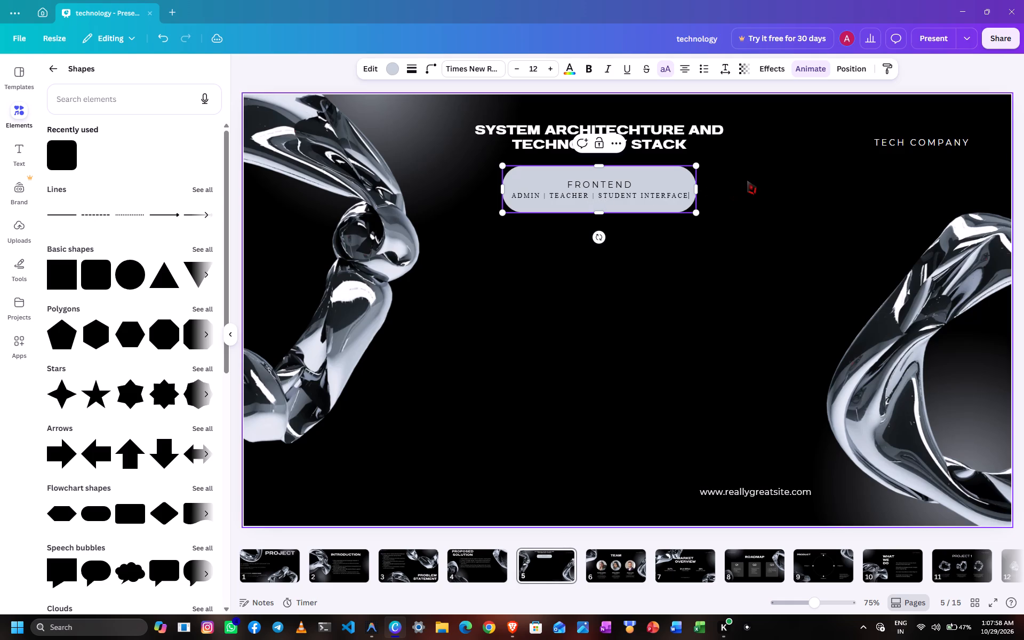
click(750, 181)
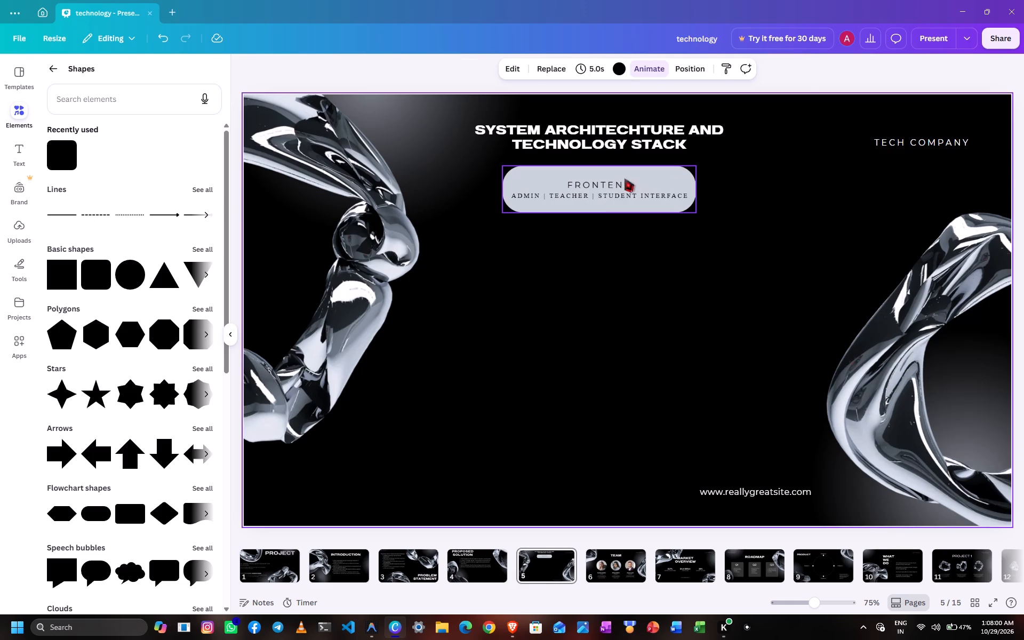
Change the font of the word "Frontend" in the pill to Archivo Black.
click(612, 181)
click(633, 183)
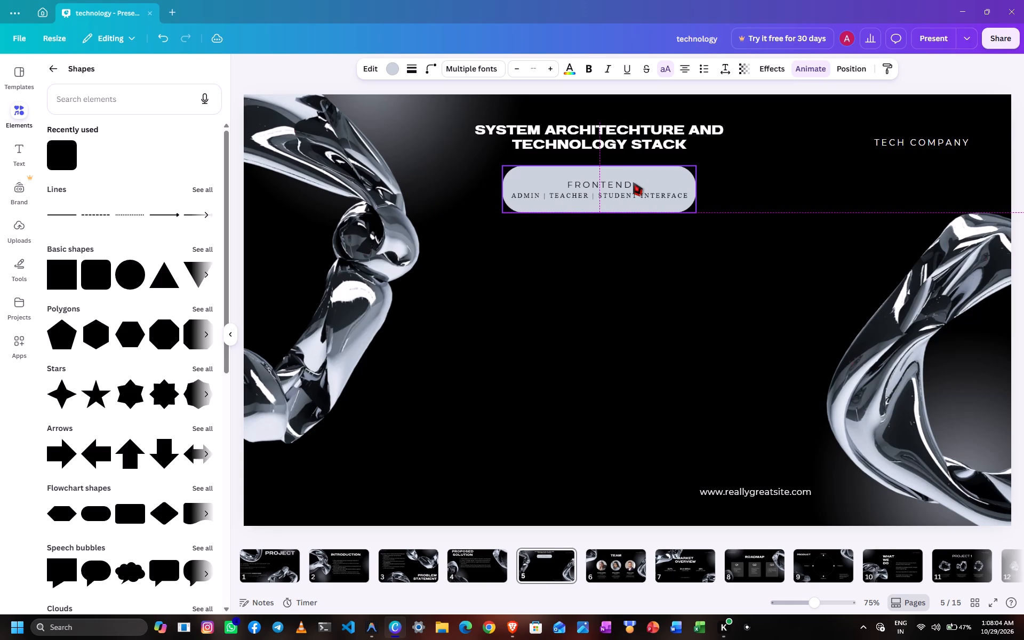
click(633, 182)
drag(633, 182, 569, 187)
click(476, 69)
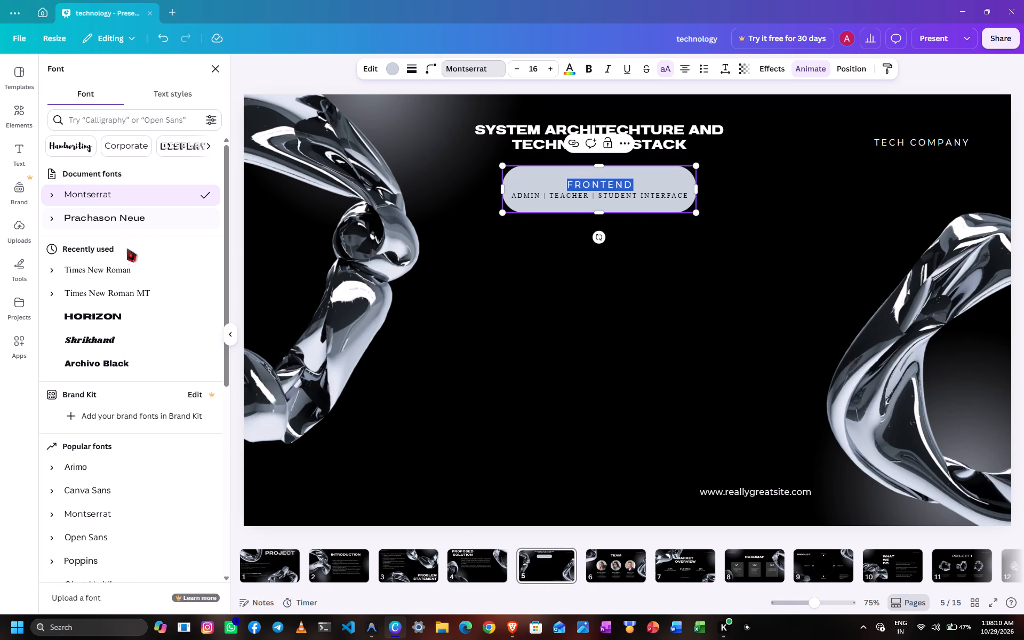
click(114, 312)
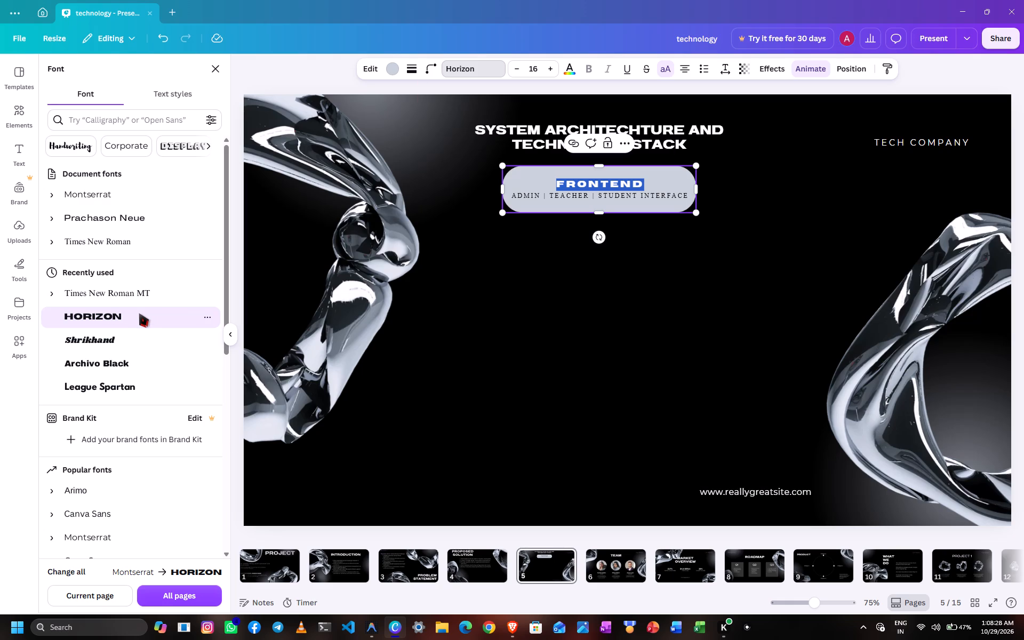
click(120, 363)
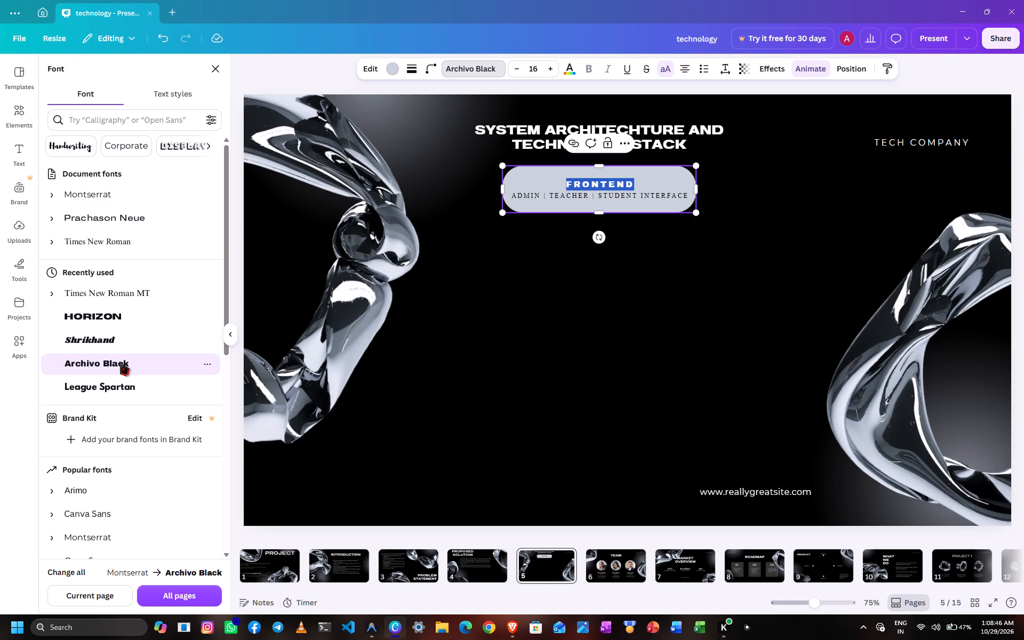
click(491, 413)
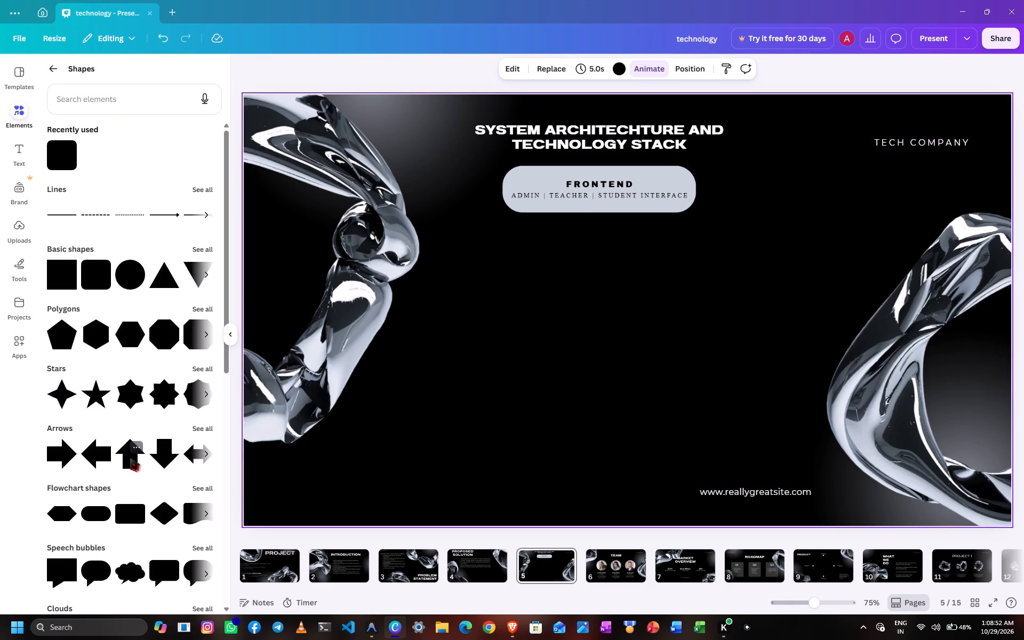
Insert an Arrow Down shape from the arrow shapes onto the slide.
scroll(118, 453, left, 1)
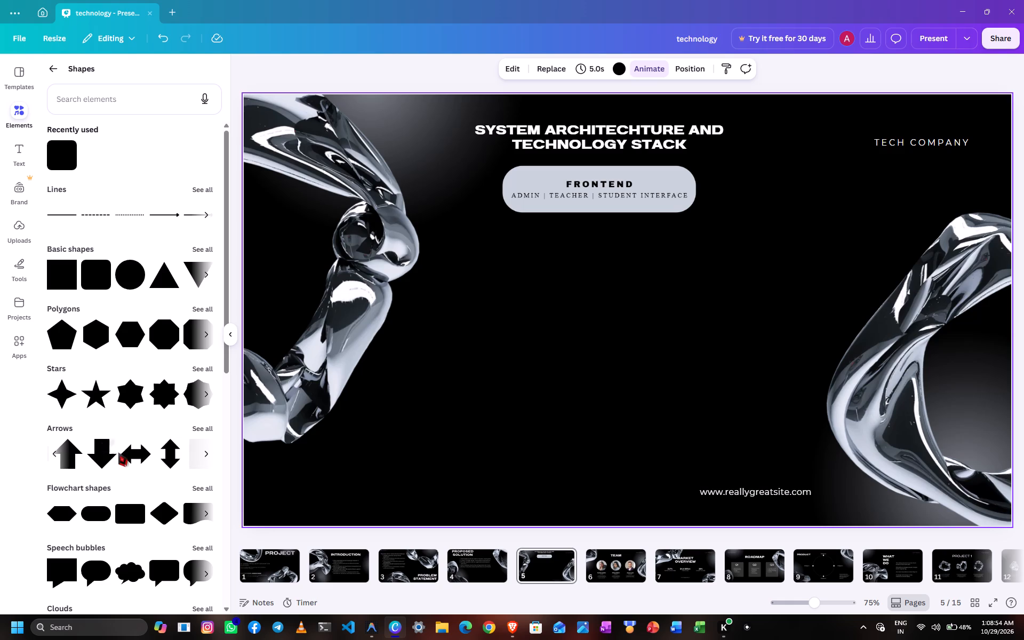
click(102, 450)
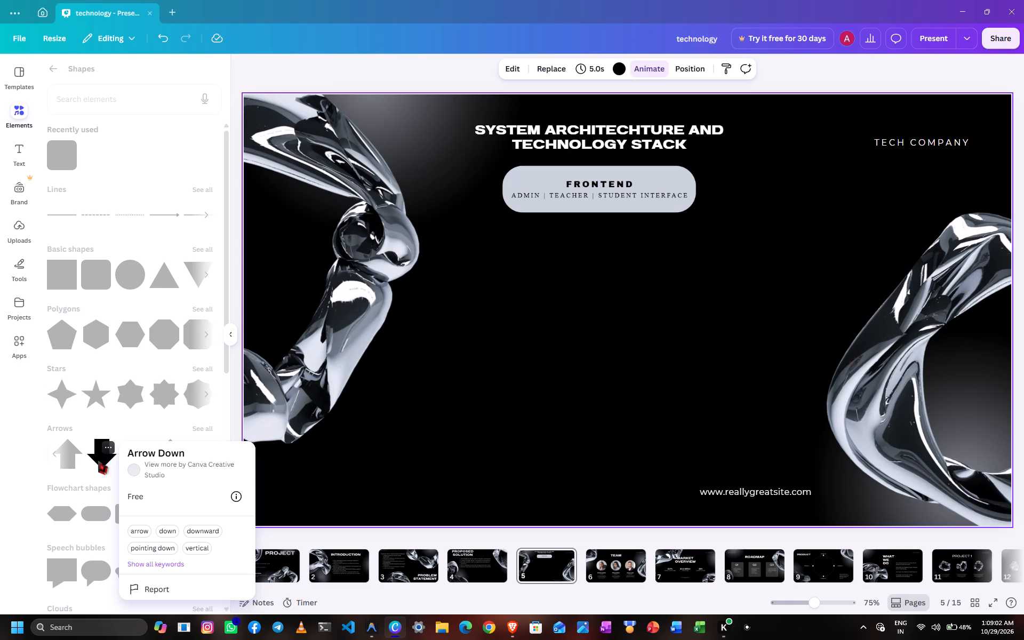
click(97, 456)
click(97, 456)
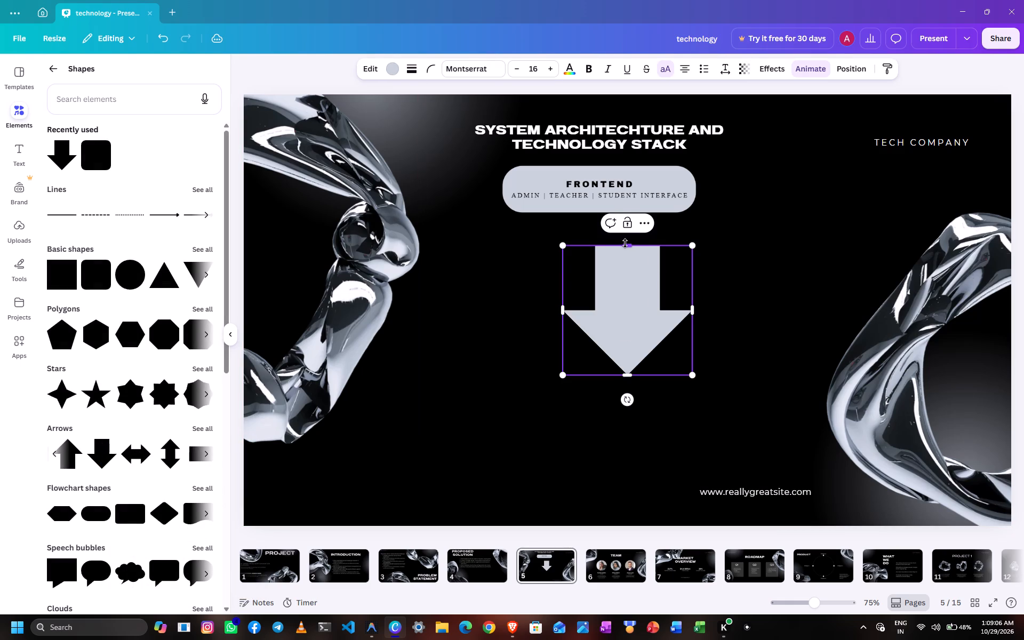
Shrink the down arrow to a small slim arrow about 40 wide with a longer shaft.
drag(627, 243, 623, 203)
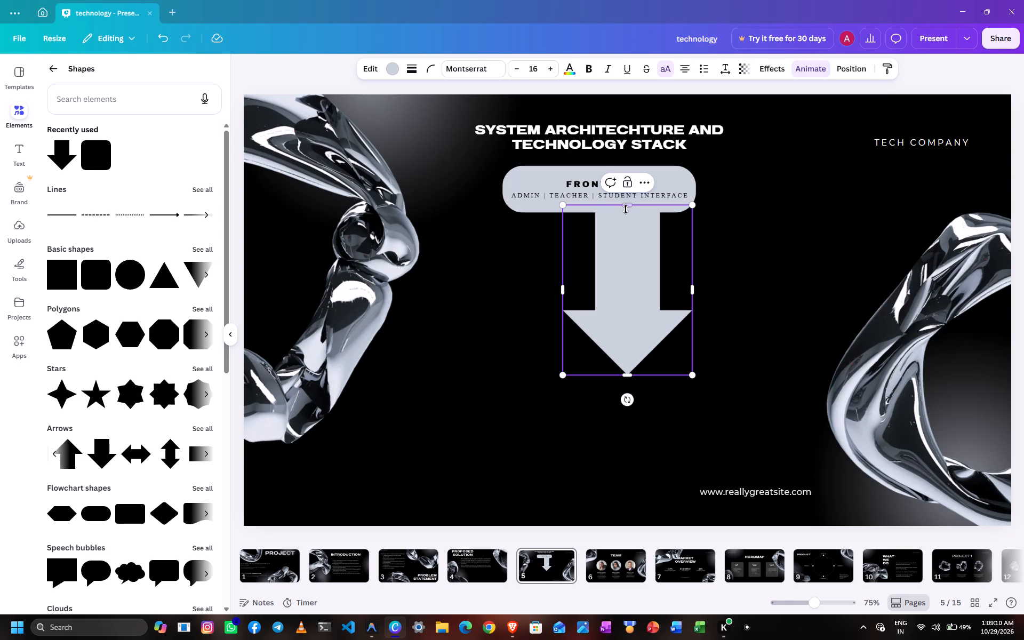
drag(627, 205, 629, 263)
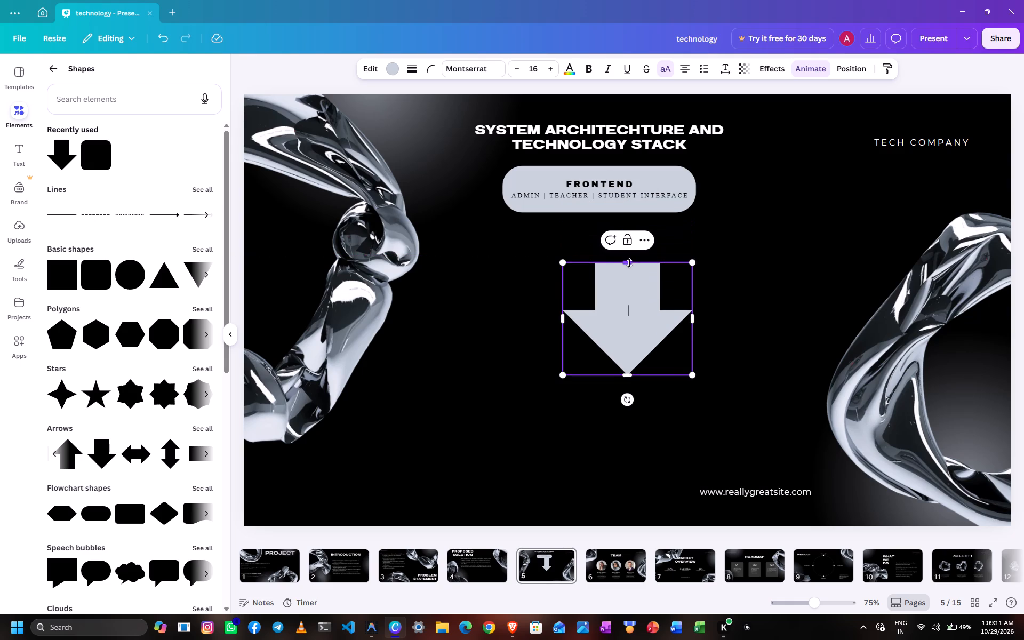
drag(695, 318, 653, 324)
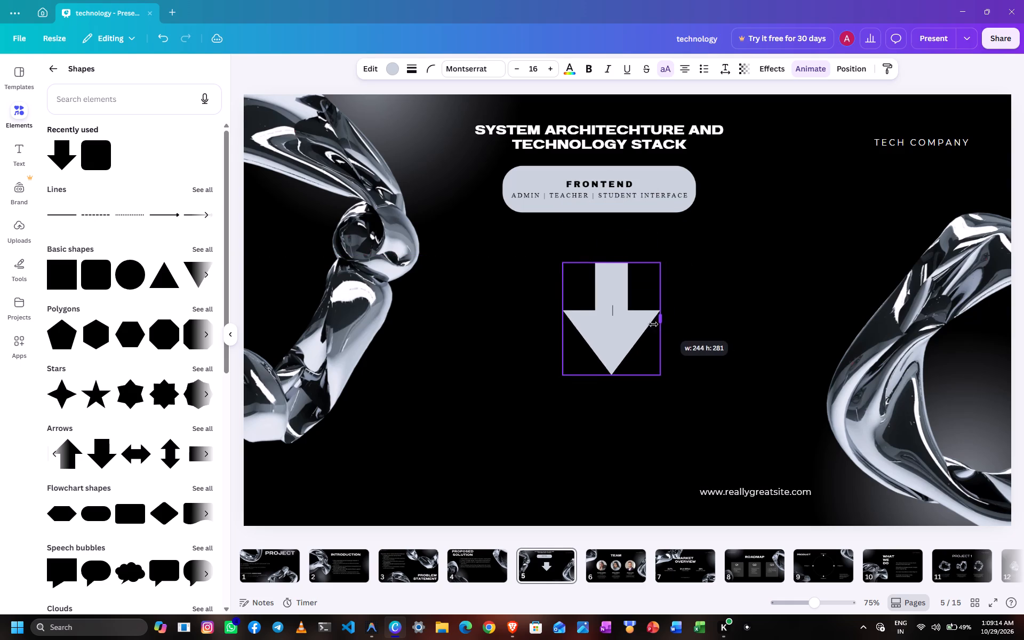
drag(653, 324, 643, 324)
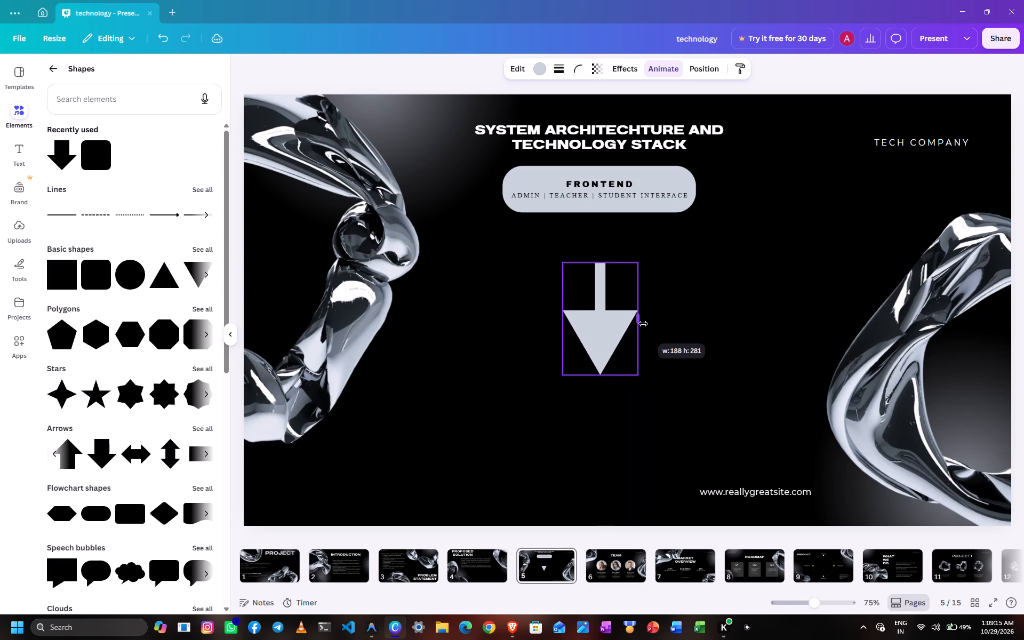
drag(643, 324, 644, 324)
drag(602, 375, 599, 335)
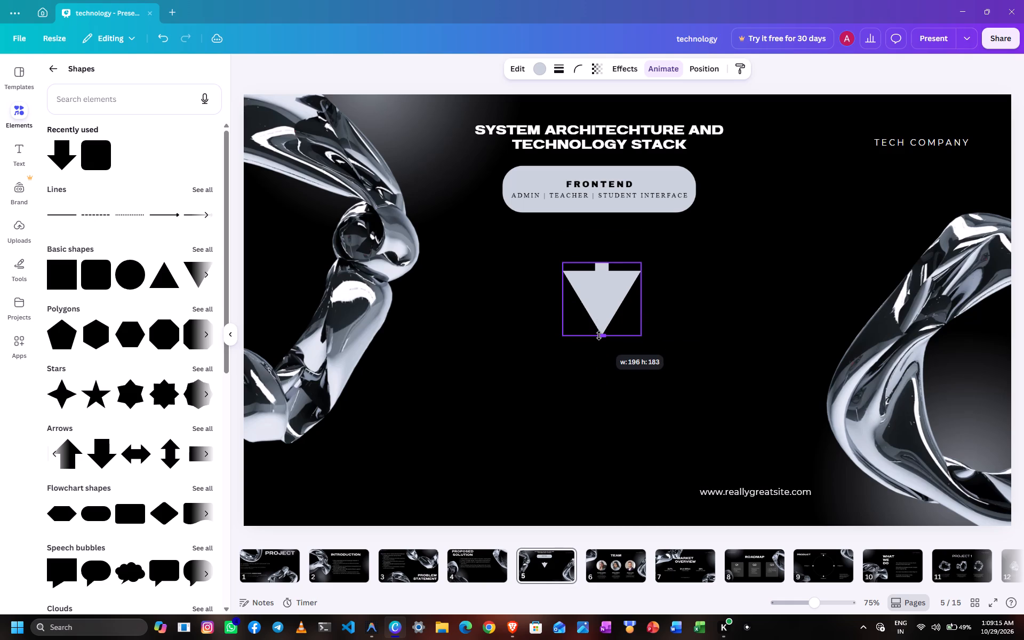
drag(599, 335, 600, 339)
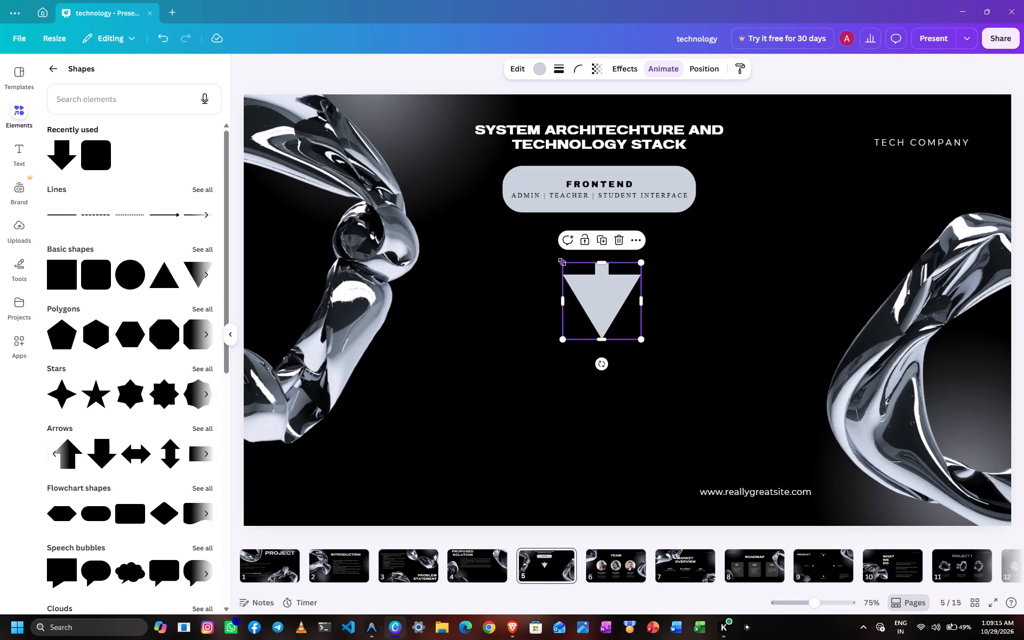
drag(562, 262, 606, 302)
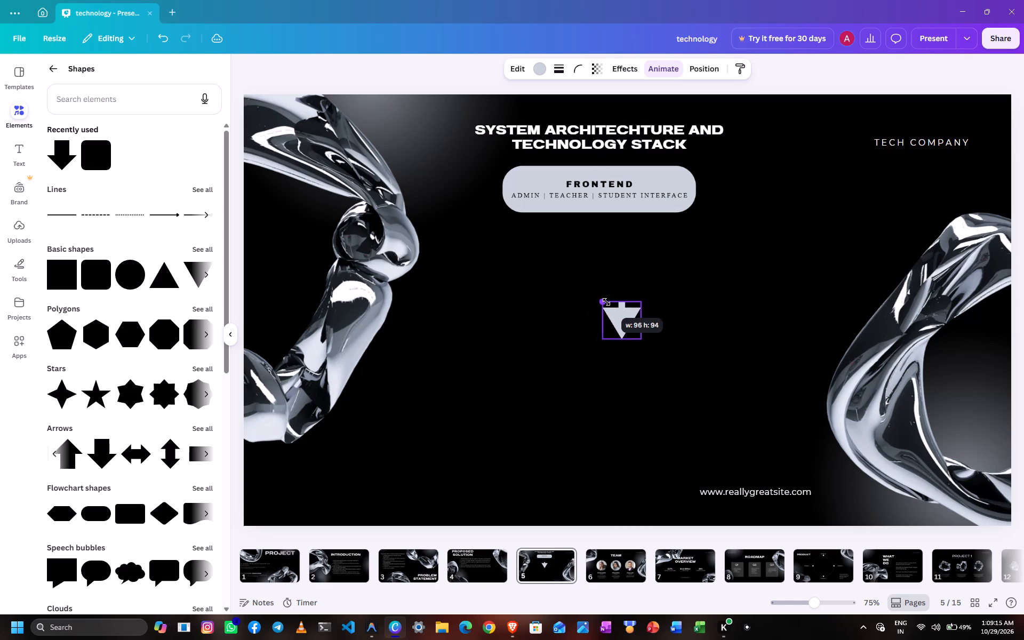
drag(606, 302, 611, 306)
drag(627, 310, 625, 295)
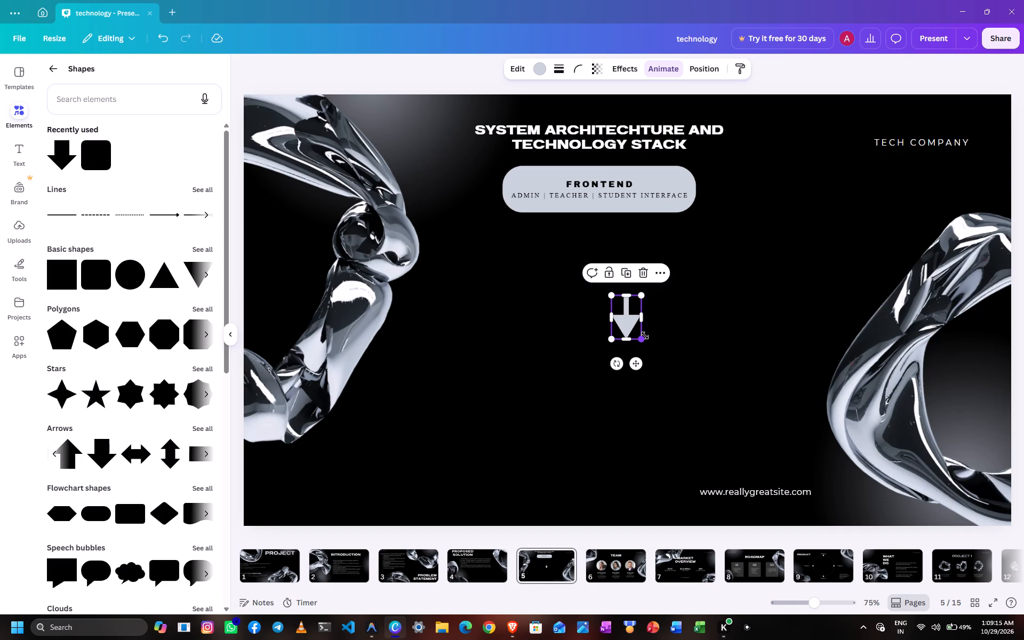
drag(643, 339, 630, 320)
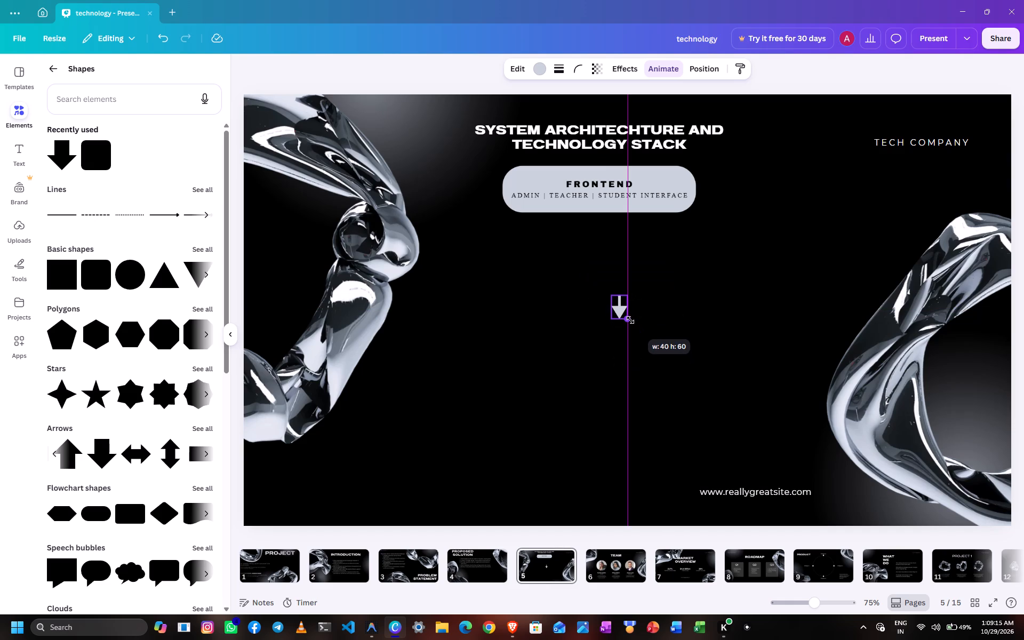
drag(630, 320, 631, 320)
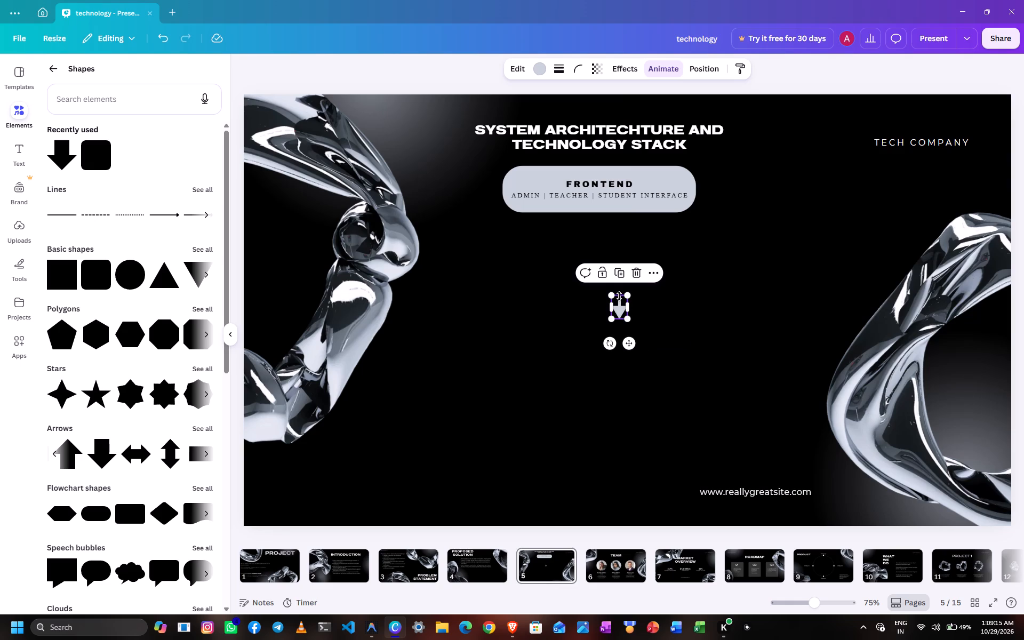
drag(619, 296, 619, 286)
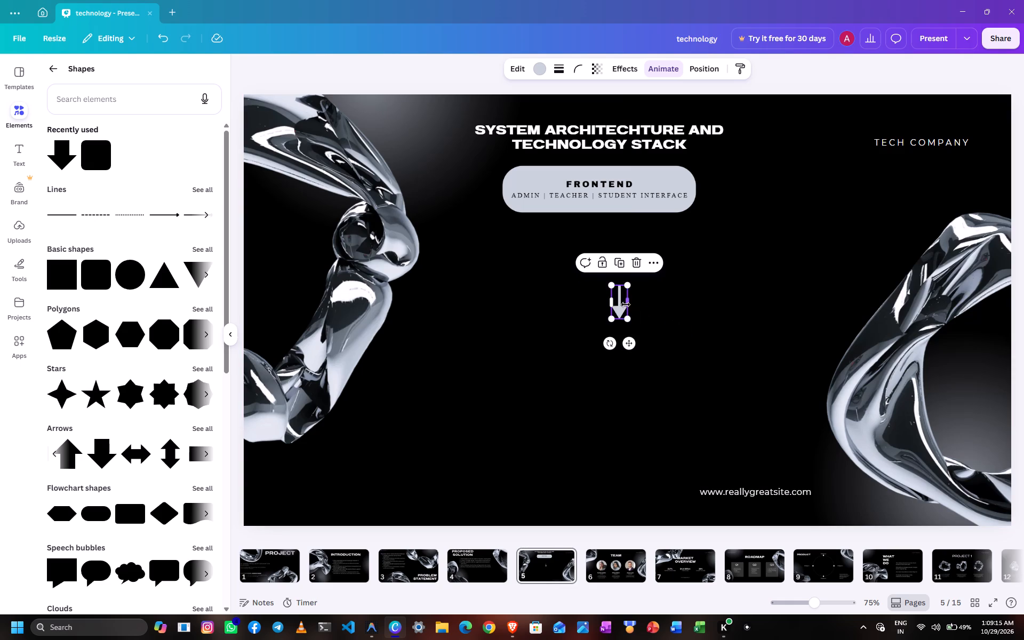
Move the arrow just beneath the Frontend pill, centred on it, and shorten it slightly.
drag(620, 306, 607, 283)
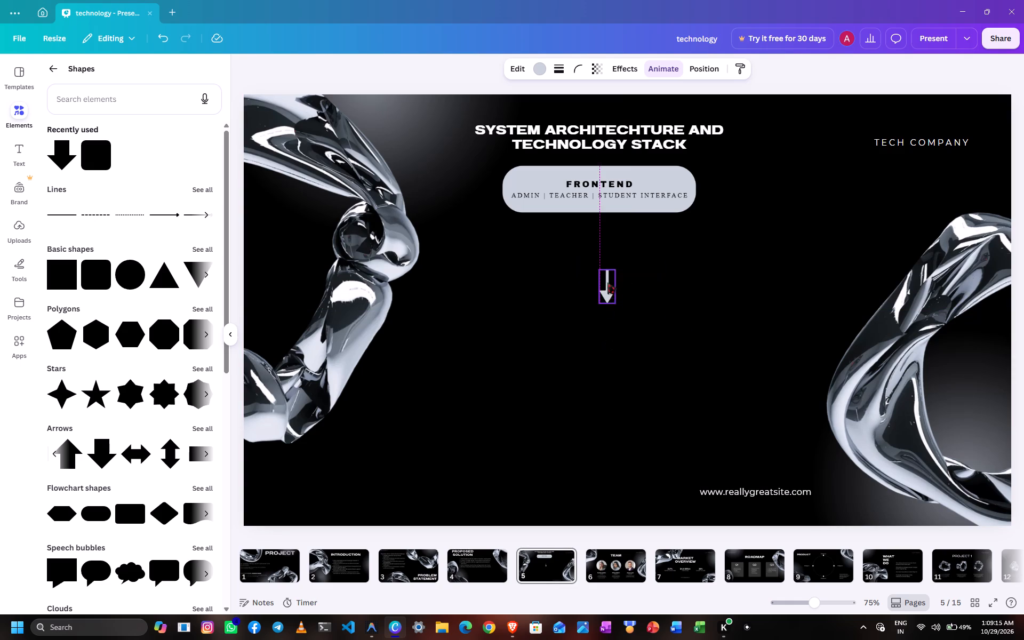
drag(607, 283, 599, 238)
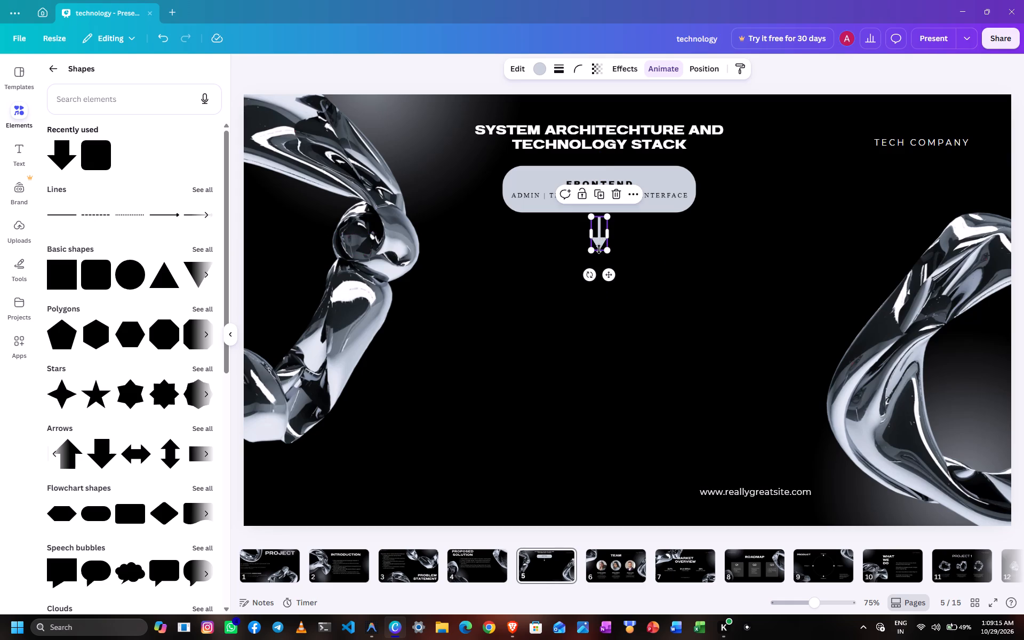
drag(599, 250, 599, 241)
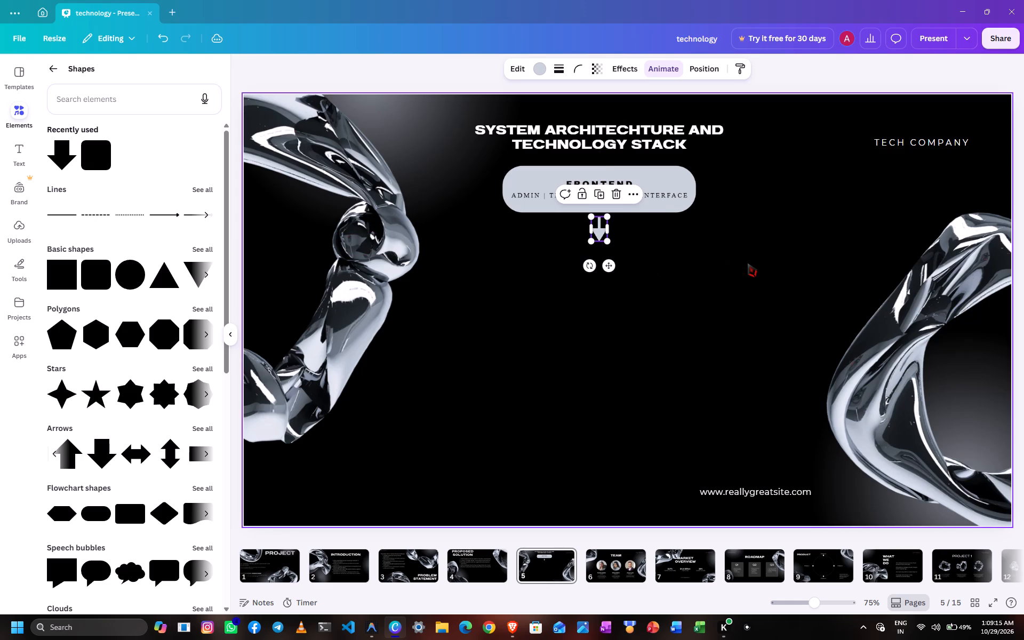
click(748, 263)
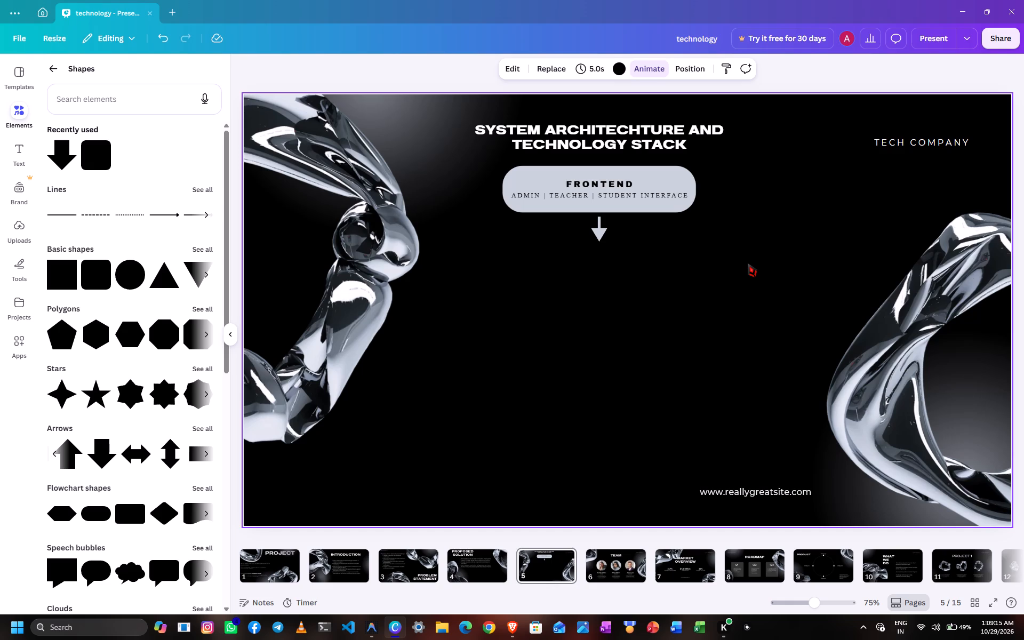
Duplicate the Frontend pill and place the copy just below the arrow, centred under the original pill.
click(596, 190)
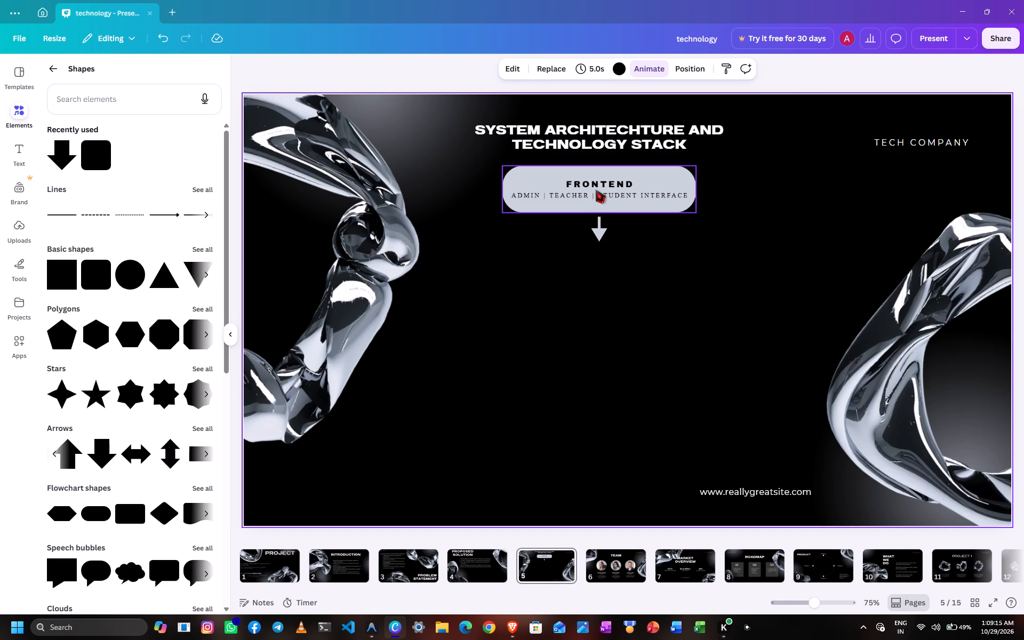
click(599, 141)
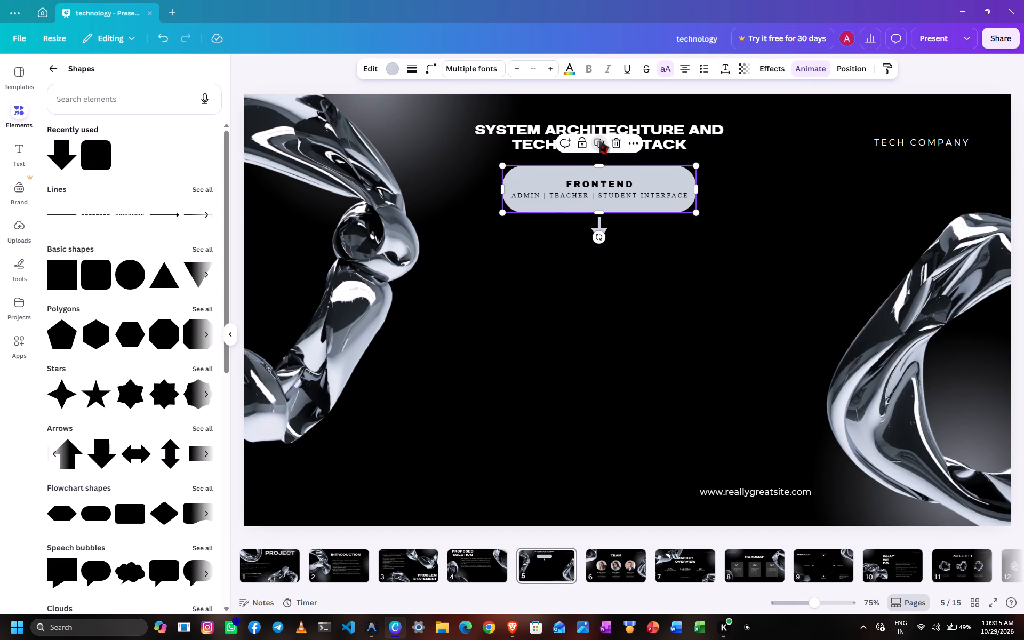
drag(607, 190, 605, 251)
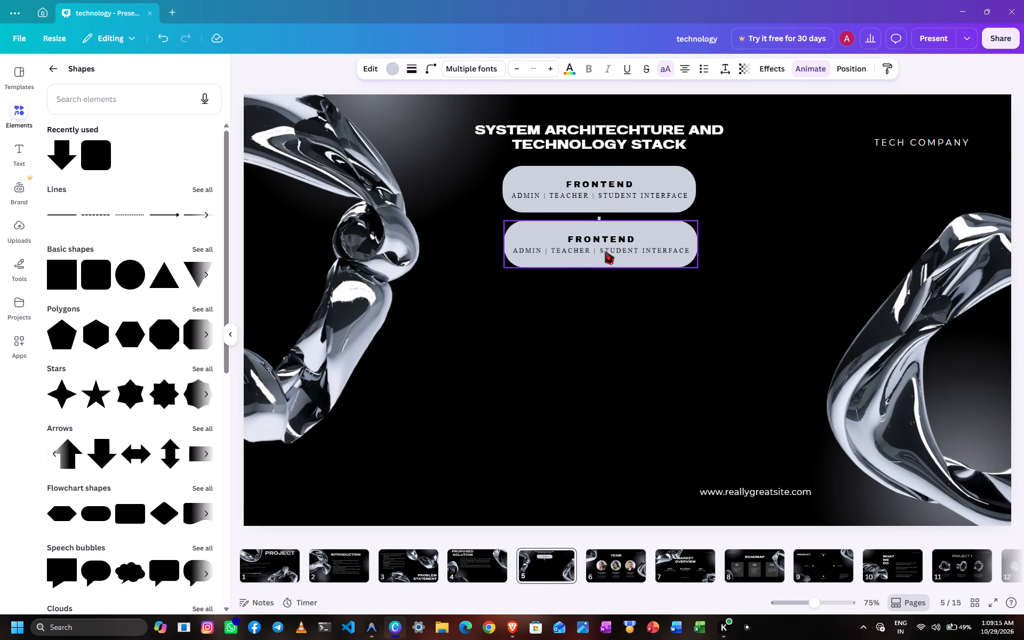
drag(605, 251, 605, 267)
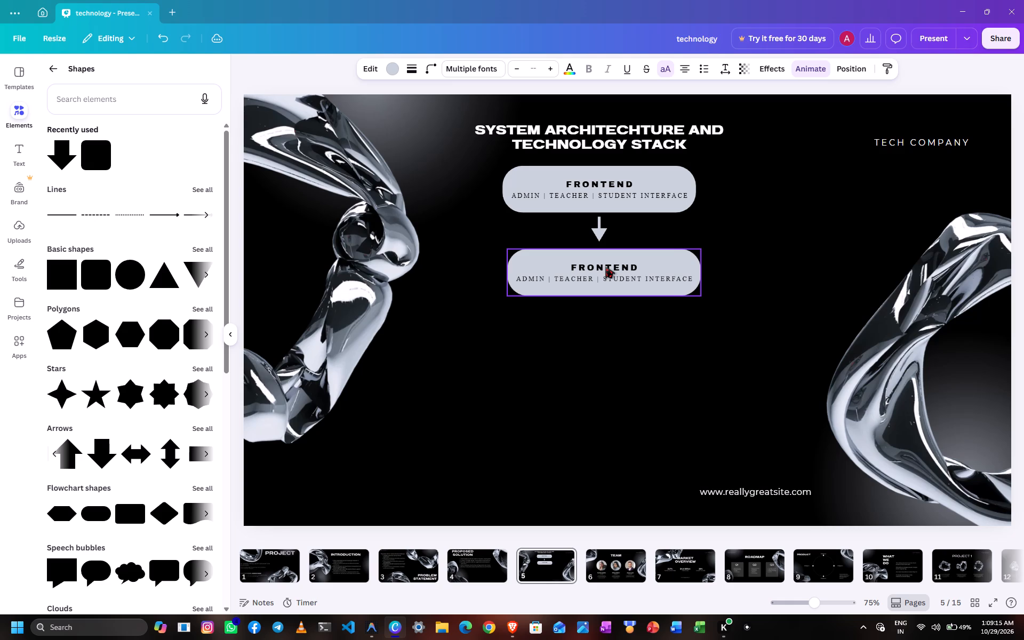
drag(605, 267, 603, 267)
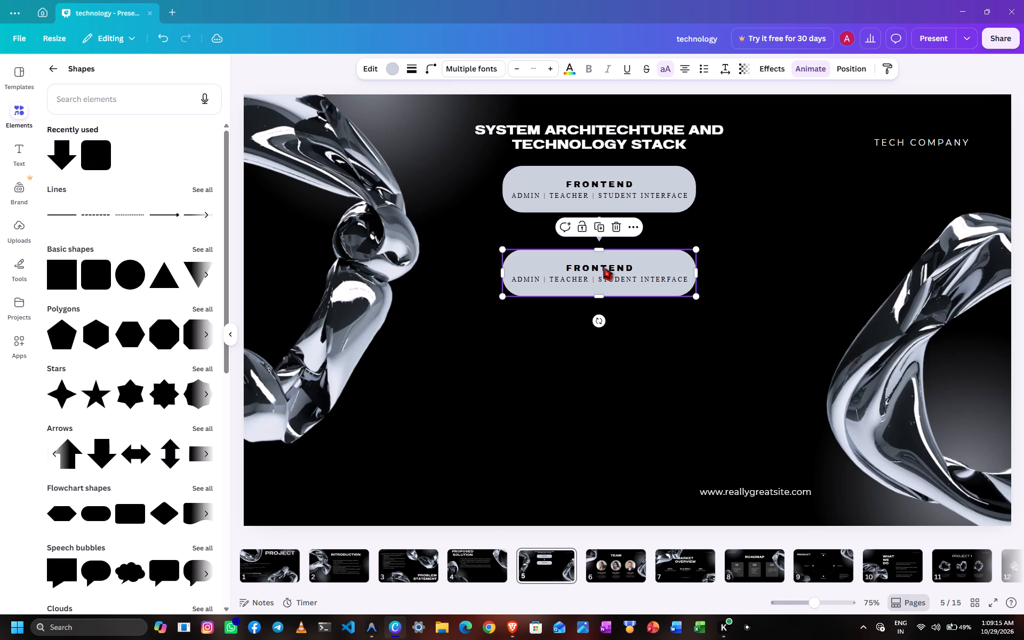
Replace the heading in the lower pill with "Backend".
click(603, 267)
click(603, 267)
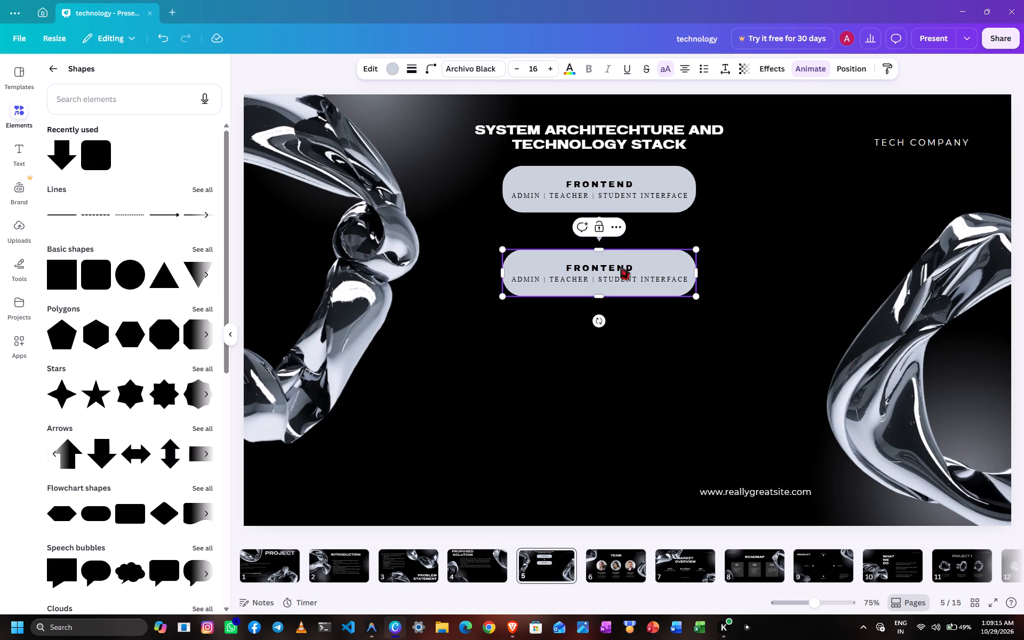
drag(631, 265, 566, 268)
text(Backend)
Replace the Backend pill's second line with "Authentication".
click(689, 282)
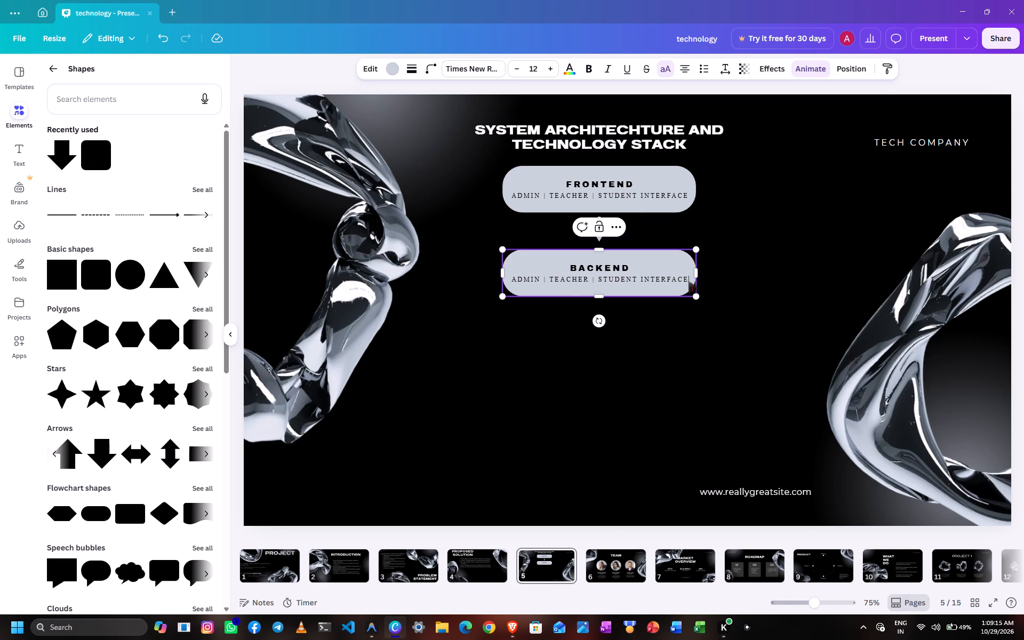
drag(689, 282, 513, 278)
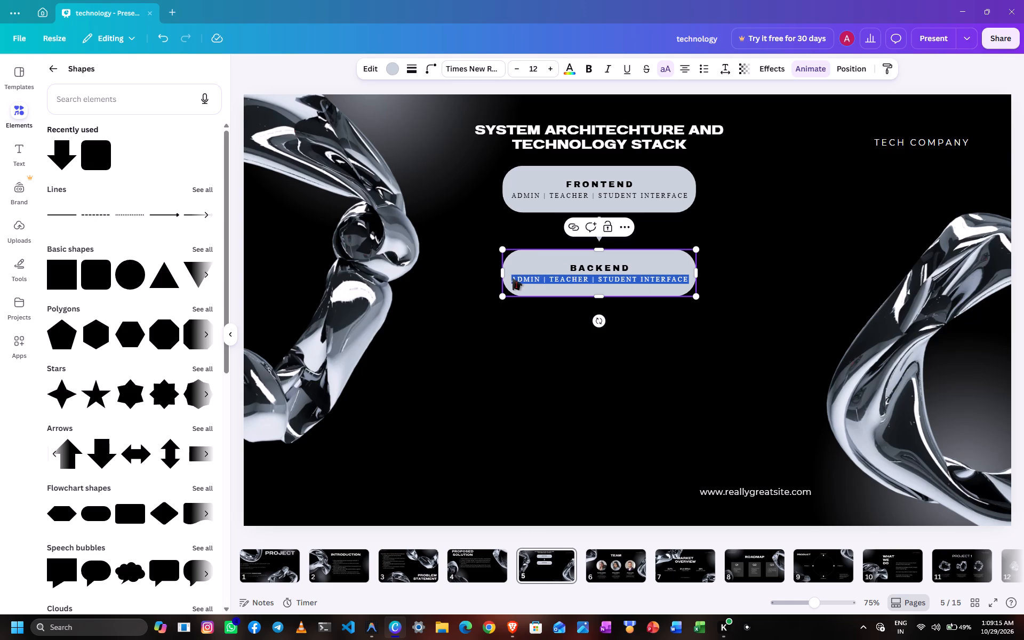
text(Uthentication)
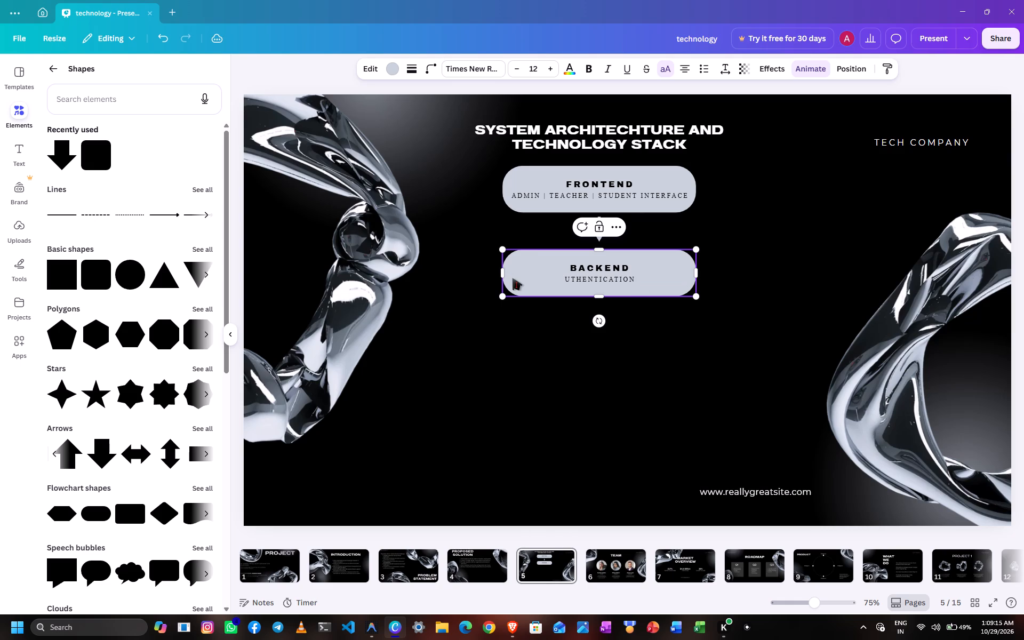
key(Left)
key(Left)
key(Left)
key(Left)
key(Left)
key(Left)
key(Left)
key(Left)
key(Left)
key(Left)
key(Left)
key(Left)
key(Left)
key(Left)
key(Left)
key(Left)
key(Left)
key(Left)
key(Left)
key(Left)
key(Right)
key(Right)
key(Down)
key(Left)
key(Left)
key(Left)
key(Left)
key(Left)
key(Left)
key(Left)
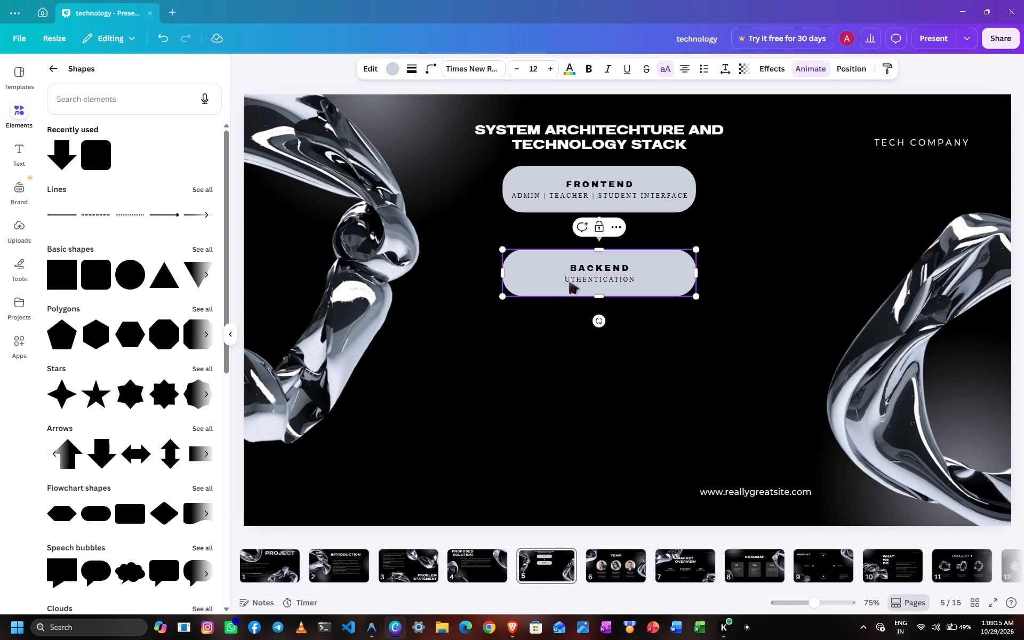
key(shift+a)
Append "| Exam management" after "Authentication" in the Backend pill's second line.
key(Right)
key(Right)
key(Right)
key(Right)
key(Right)
key(Right)
key(Right)
key(Right)
key(Right)
key(Right)
key(Right)
key(Right)
key(Right)
key(shift+bar)
key(BackSpace)
key(space)
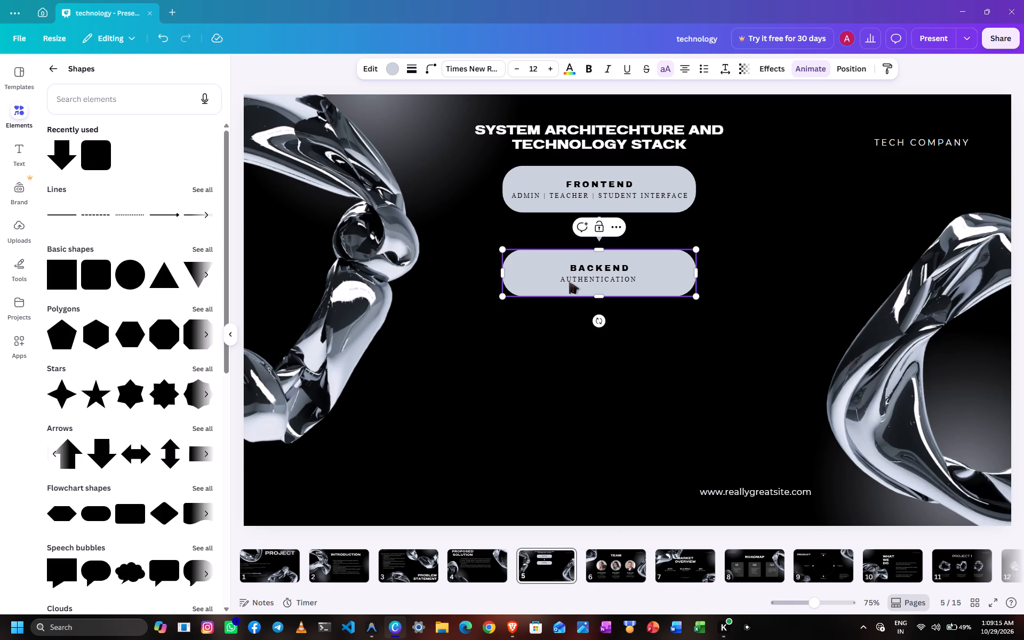
key(shift+bar)
key(space)
text(Exa)
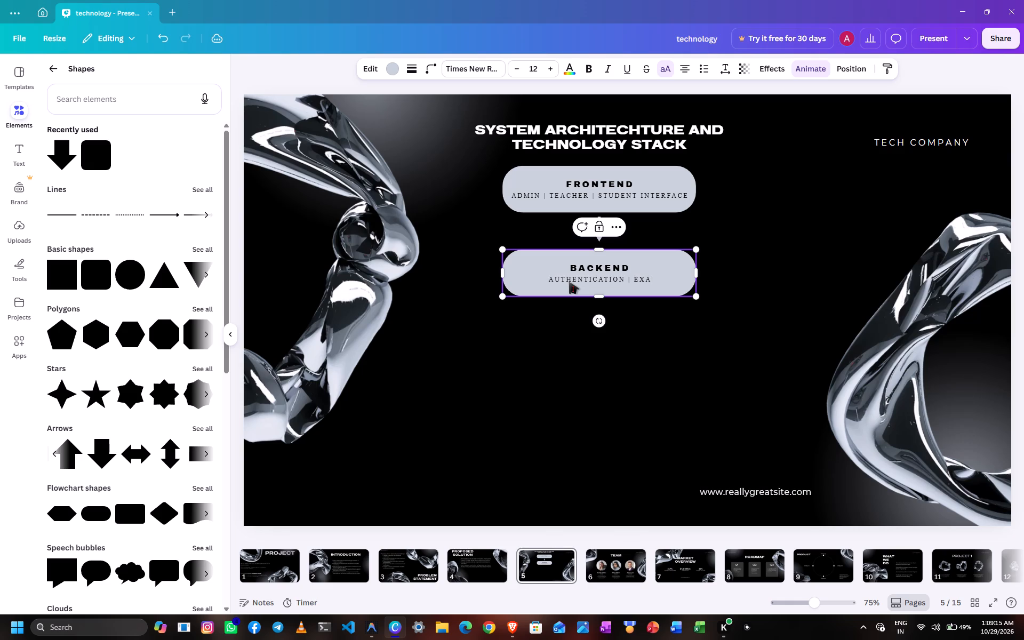
text(m management)
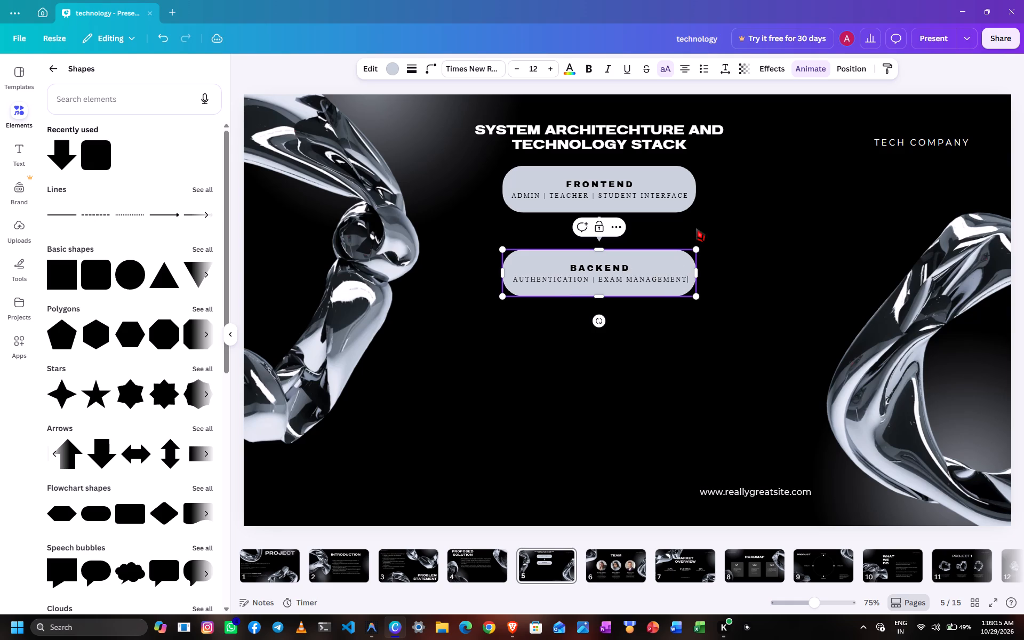
Widen the Backend pill and append "| Submission" to the end of its second line.
drag(696, 275, 772, 278)
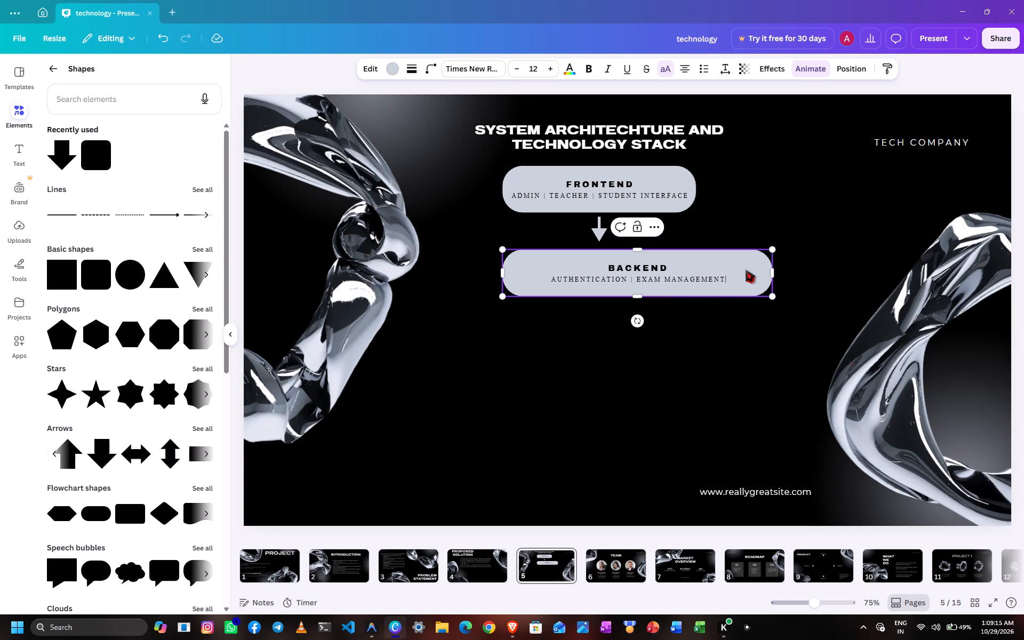
drag(746, 270, 730, 279)
click(730, 279)
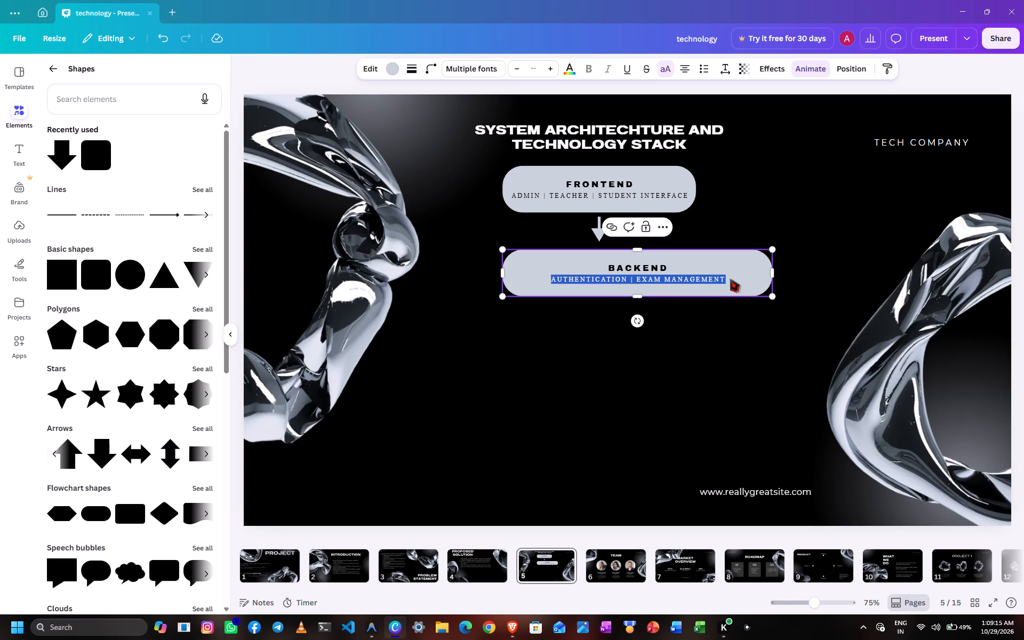
key(space)
text(|)
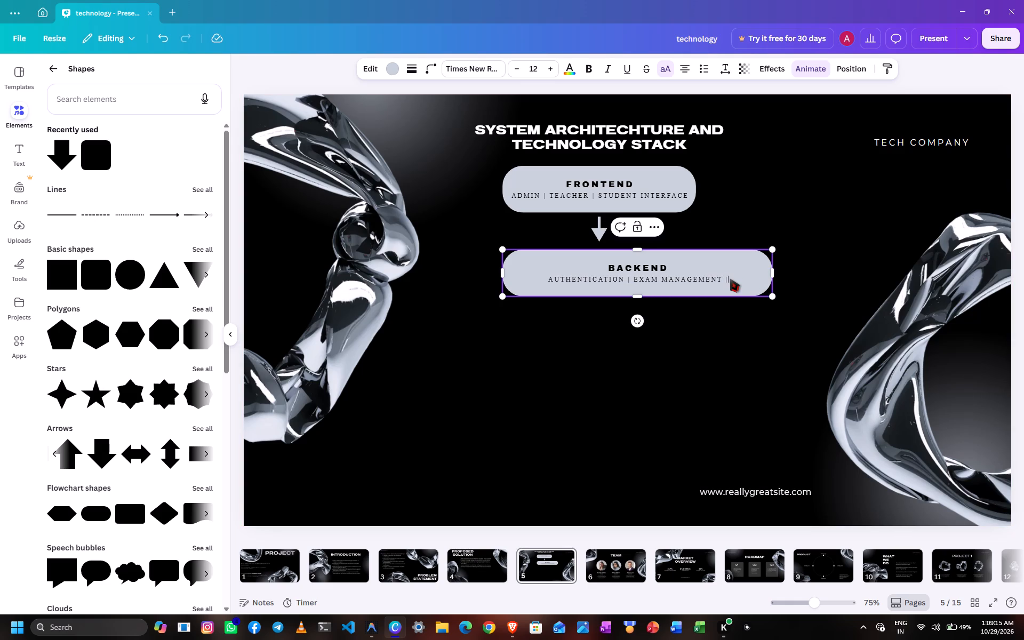
key(space)
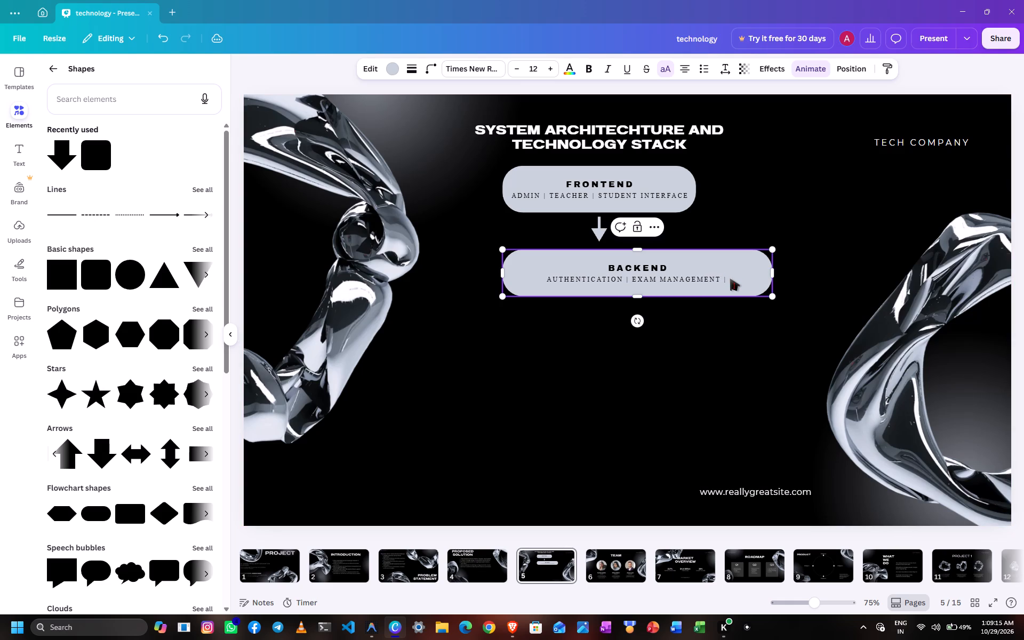
text(Sub,)
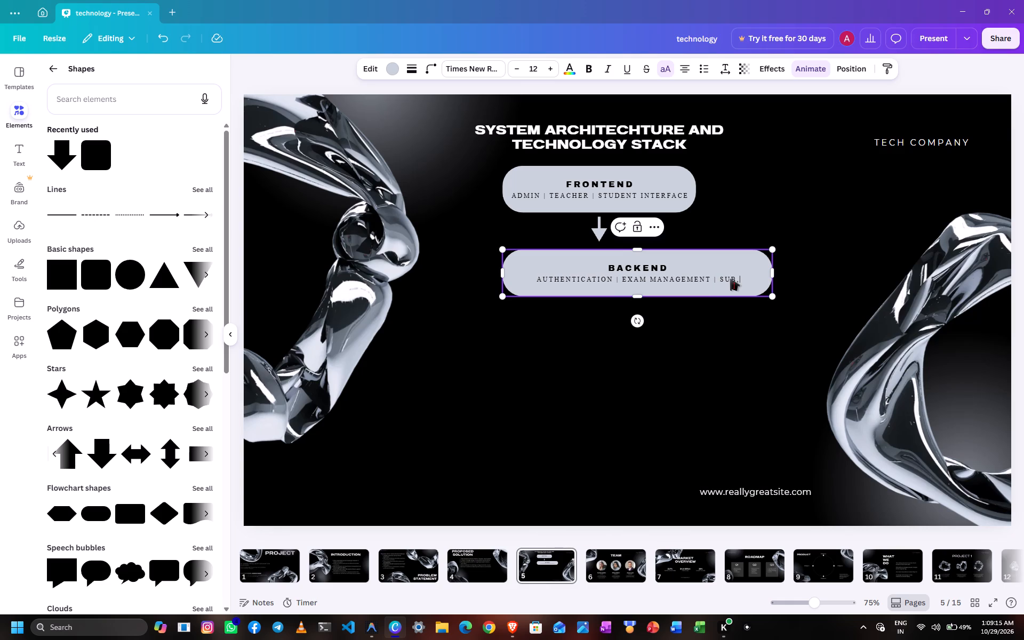
key(BackSpace)
text(mission)
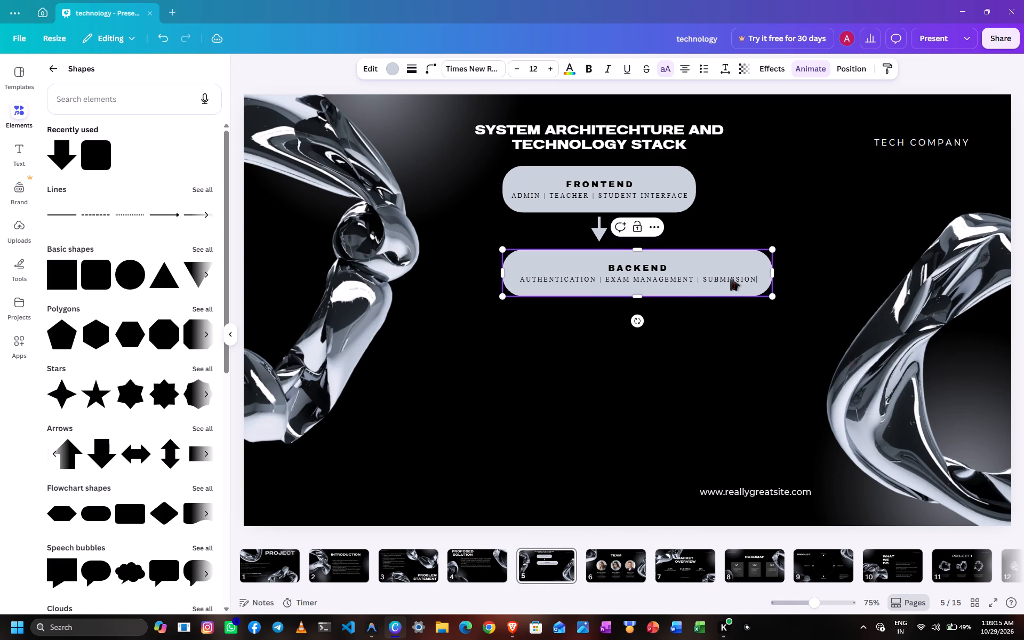
click(713, 337)
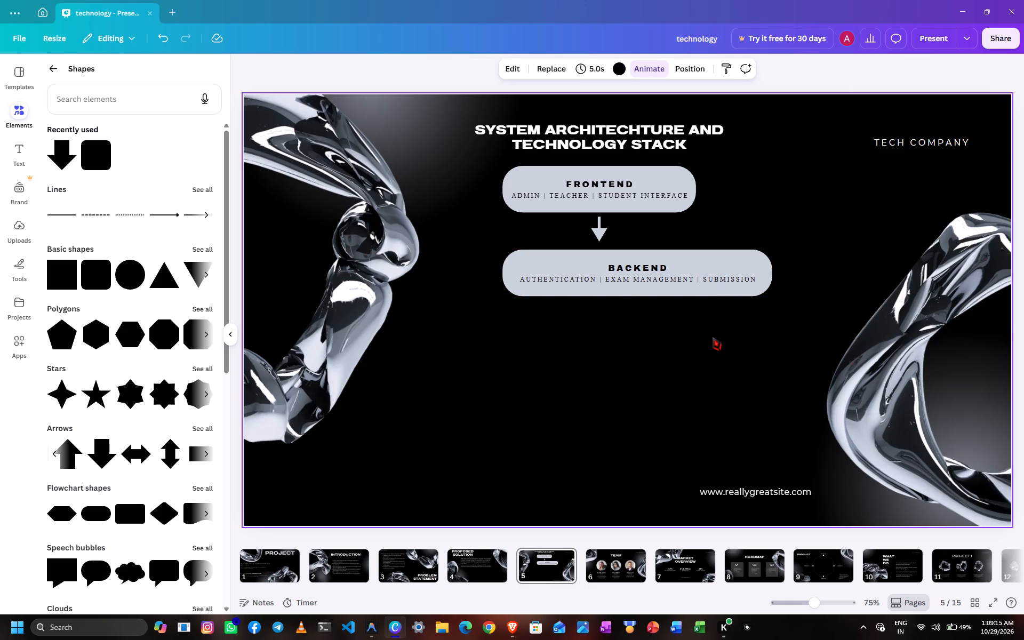
Move the Backend pill so it is centred under the arrow, slightly closer to the arrowhead.
drag(695, 274, 652, 274)
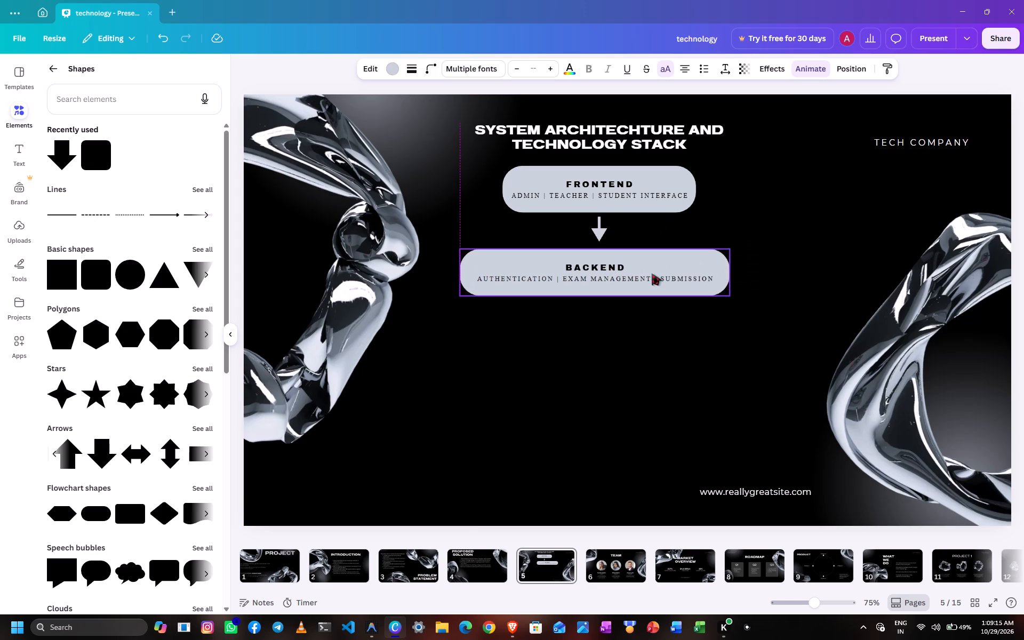
drag(652, 274, 656, 273)
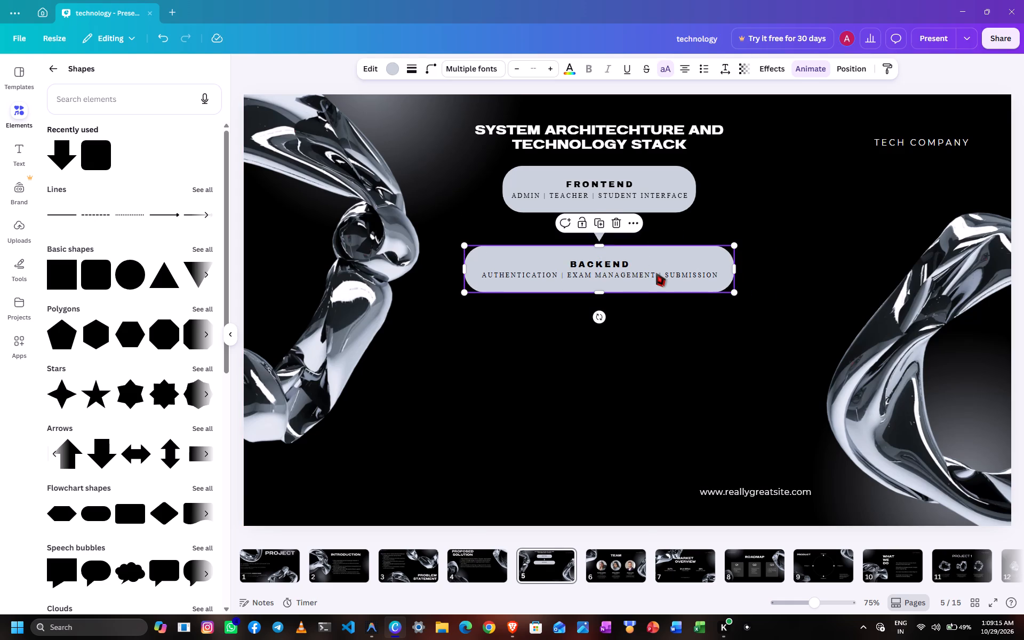
Widen the Frontend pill to about 675 and align both its ends with the Backend pill.
click(607, 191)
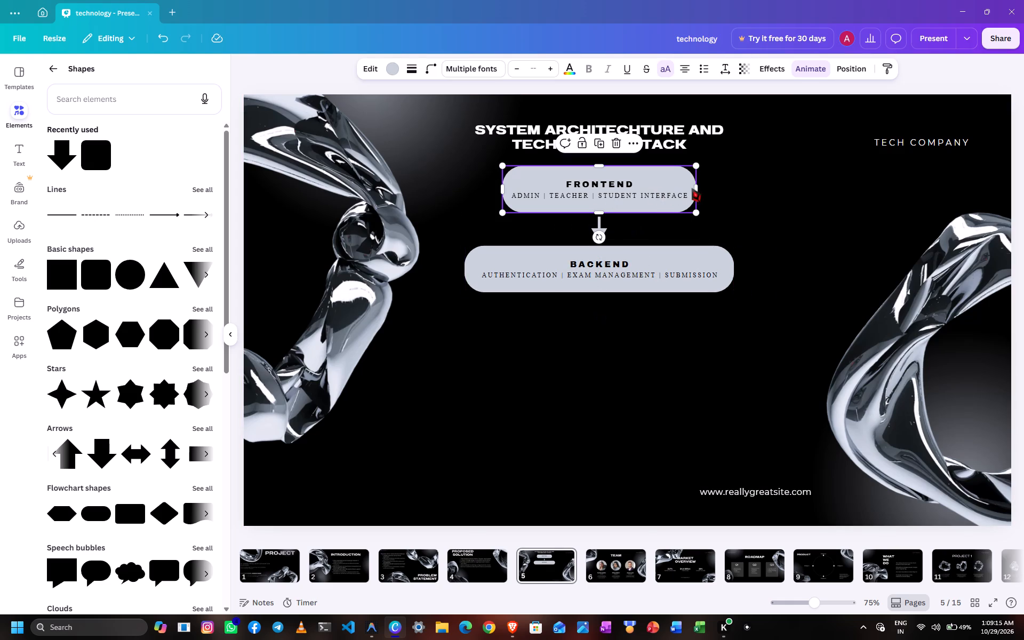
drag(694, 188, 748, 183)
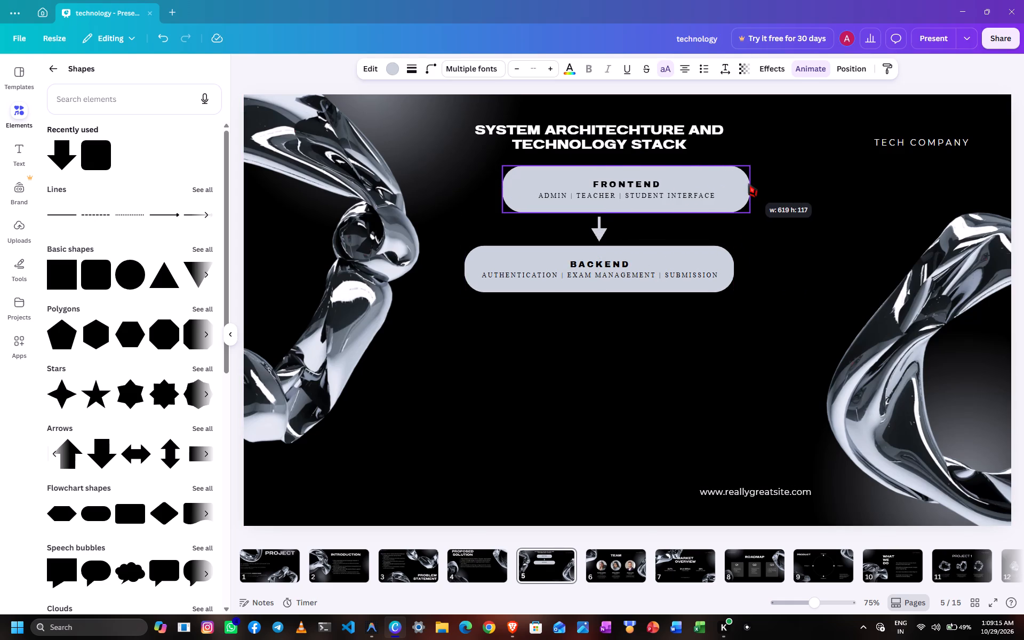
drag(748, 183, 755, 183)
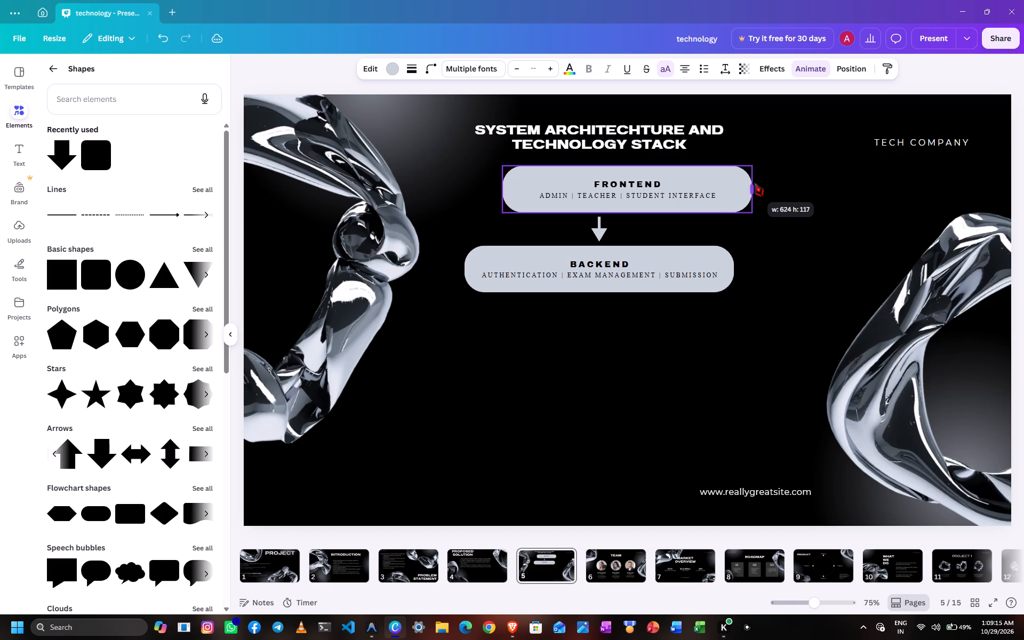
drag(755, 183, 761, 183)
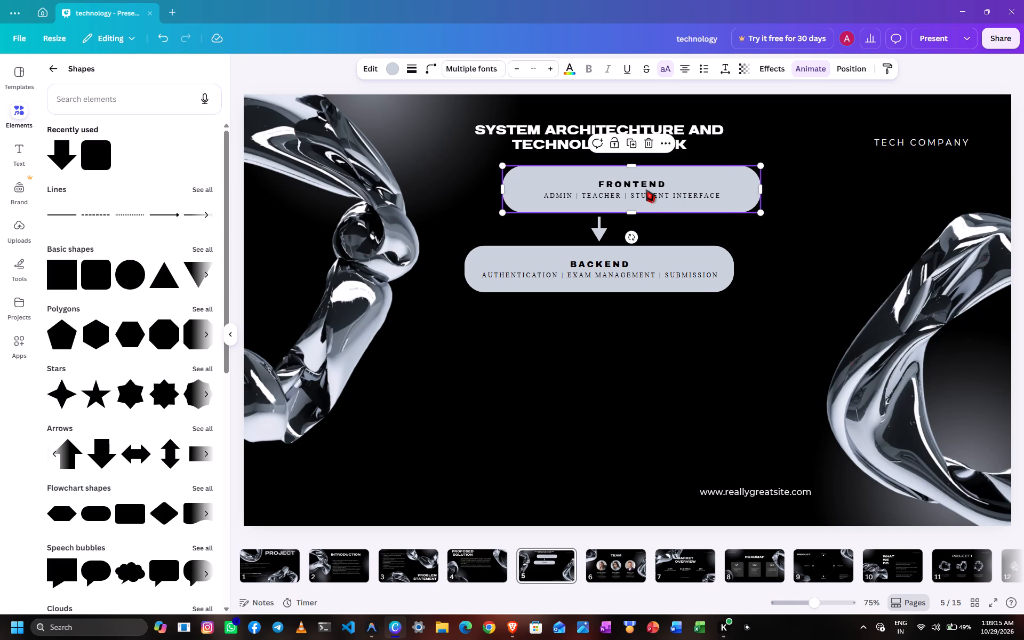
drag(646, 189, 609, 190)
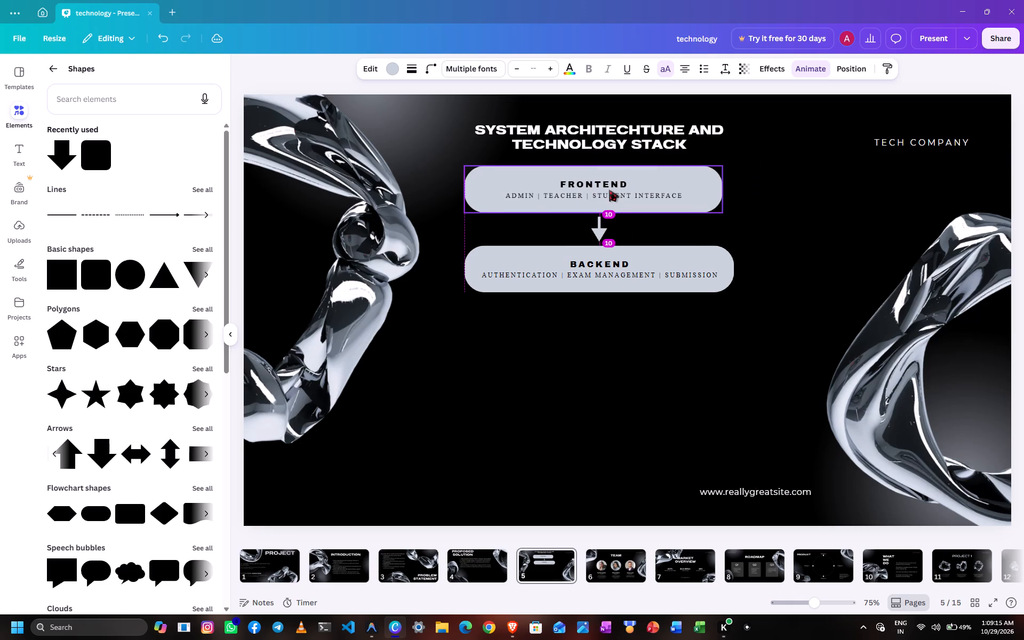
drag(609, 190, 612, 190)
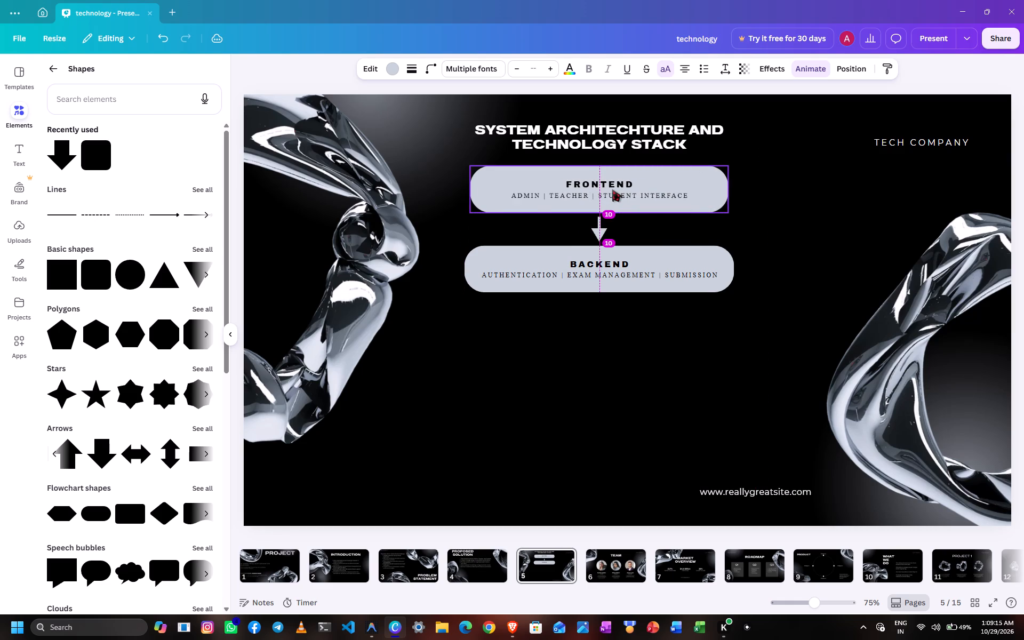
drag(612, 190, 618, 188)
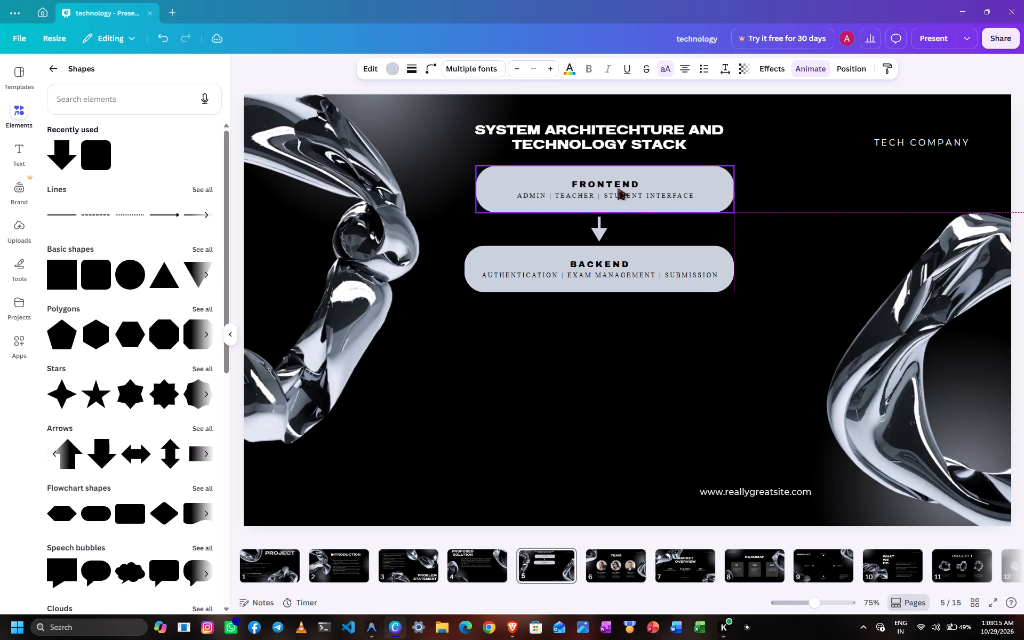
drag(618, 188, 618, 188)
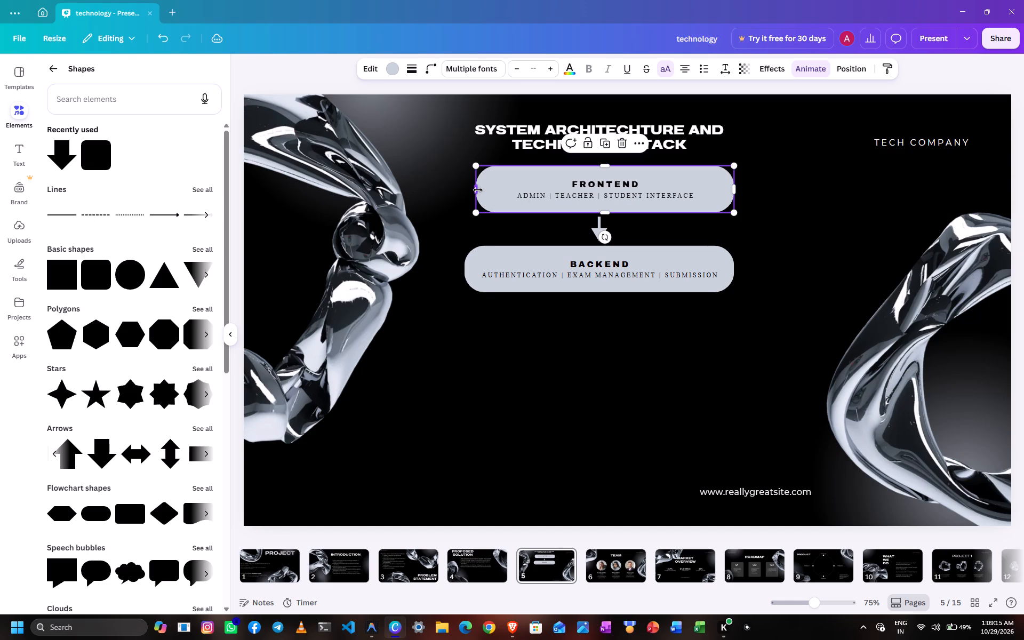
drag(478, 190, 468, 192)
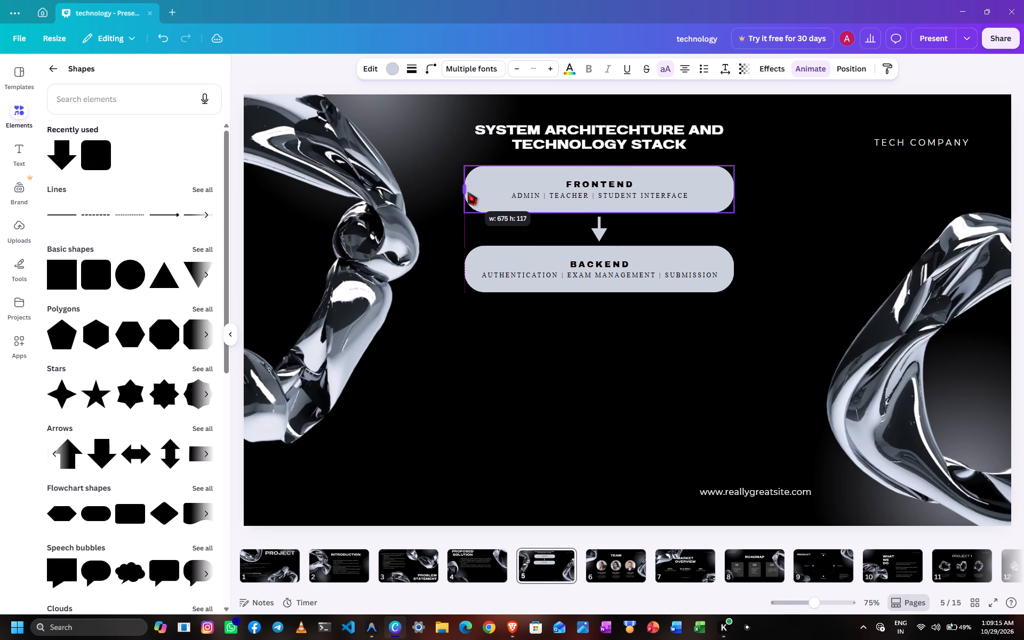
drag(468, 192, 468, 193)
drag(468, 193, 468, 192)
drag(468, 192, 468, 192)
click(614, 361)
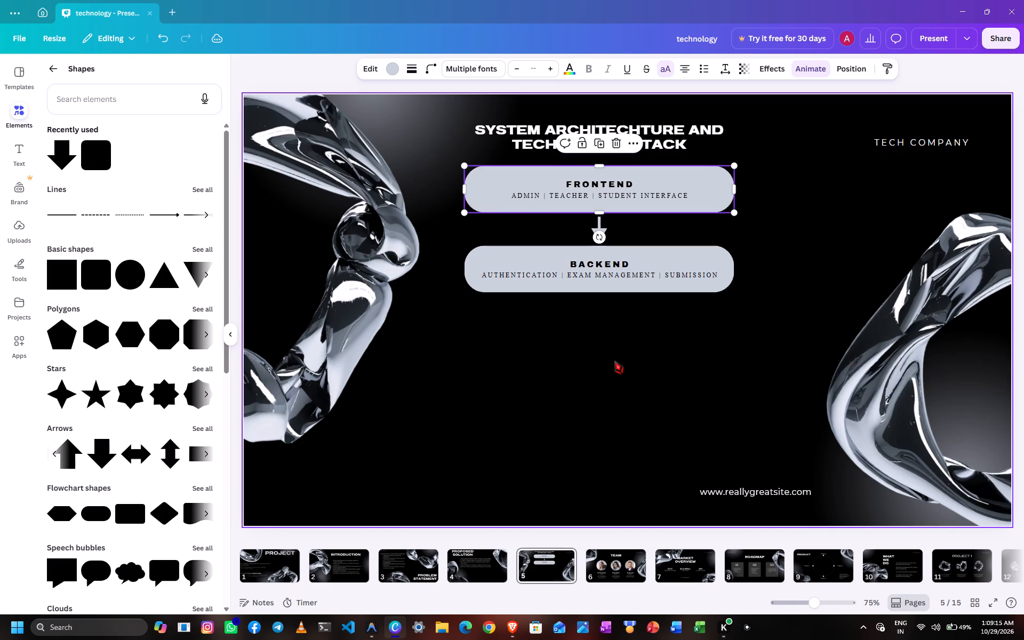
Duplicate the arrow and place the copy just below the Backend pill, centred on it.
click(599, 229)
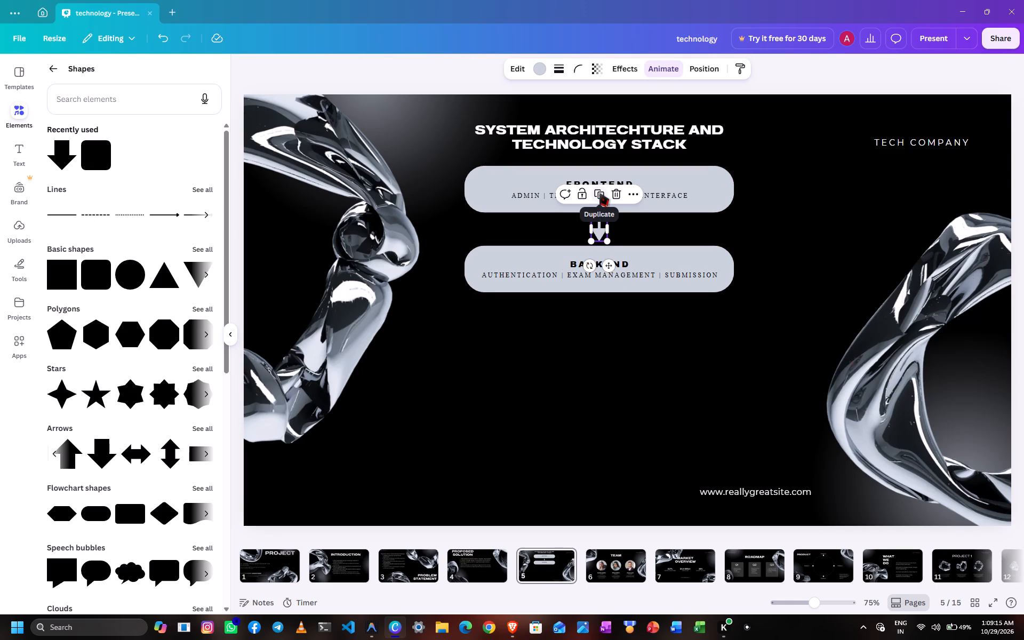
click(599, 193)
drag(603, 235, 593, 305)
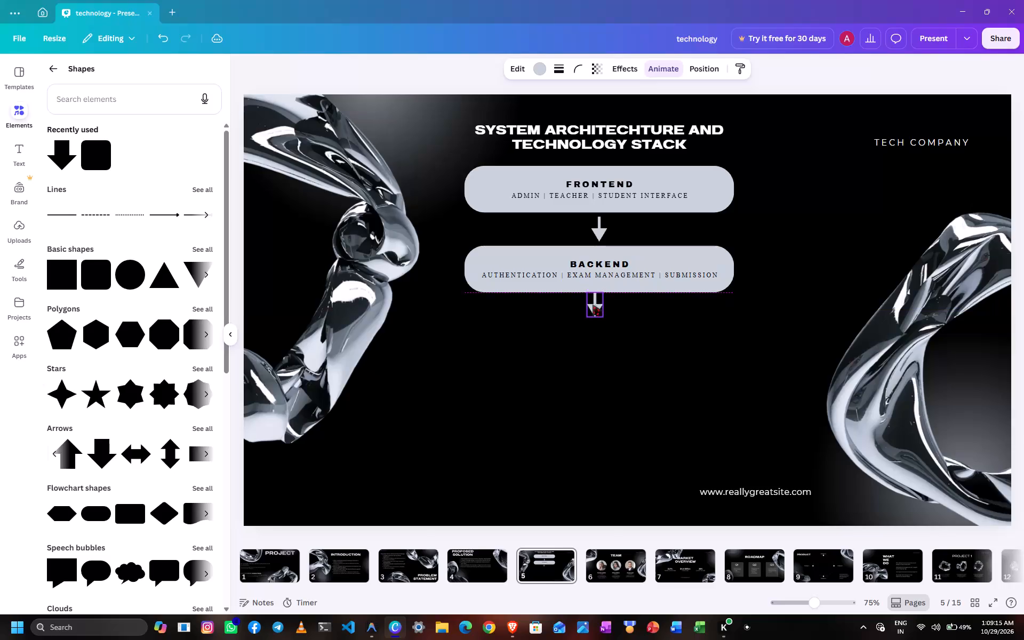
drag(593, 305, 595, 310)
click(699, 326)
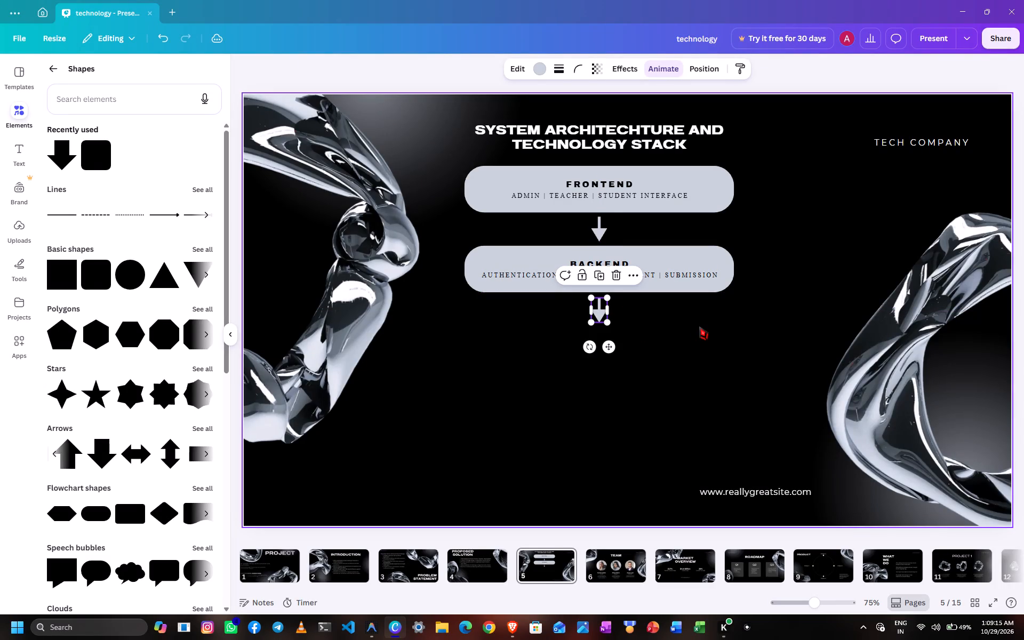
Duplicate the Frontend pill, place the copy below and left of the lower arrow, and narrow it to about two-thirds of its width.
click(599, 188)
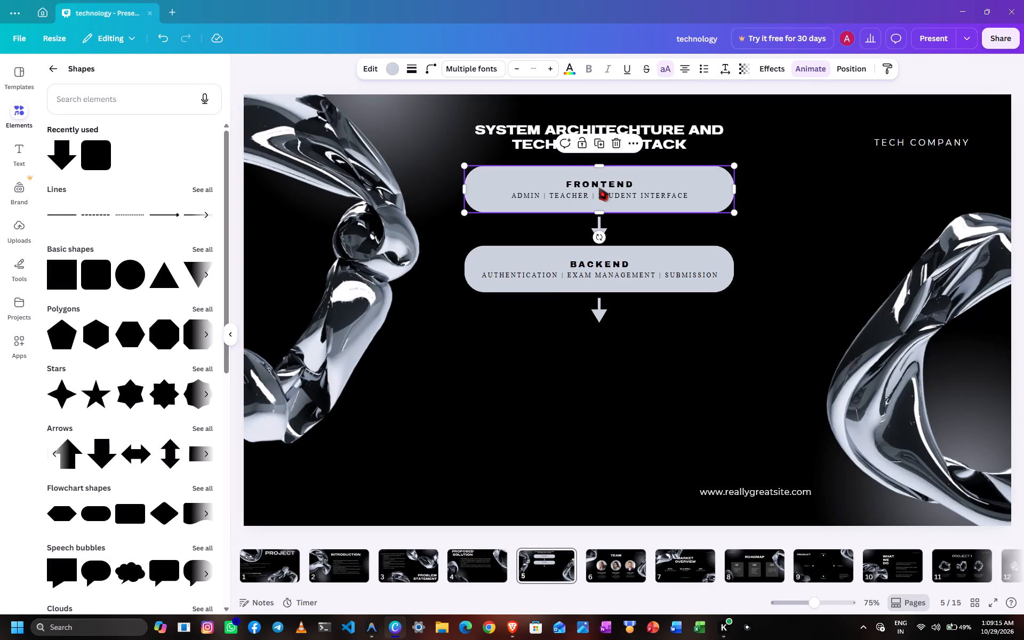
click(598, 141)
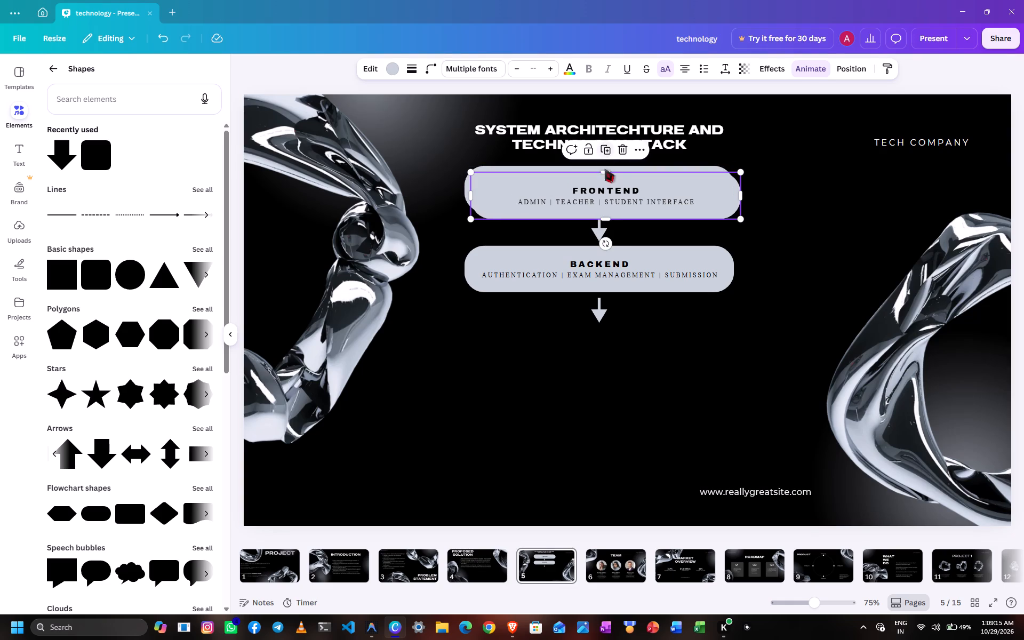
drag(611, 190, 522, 365)
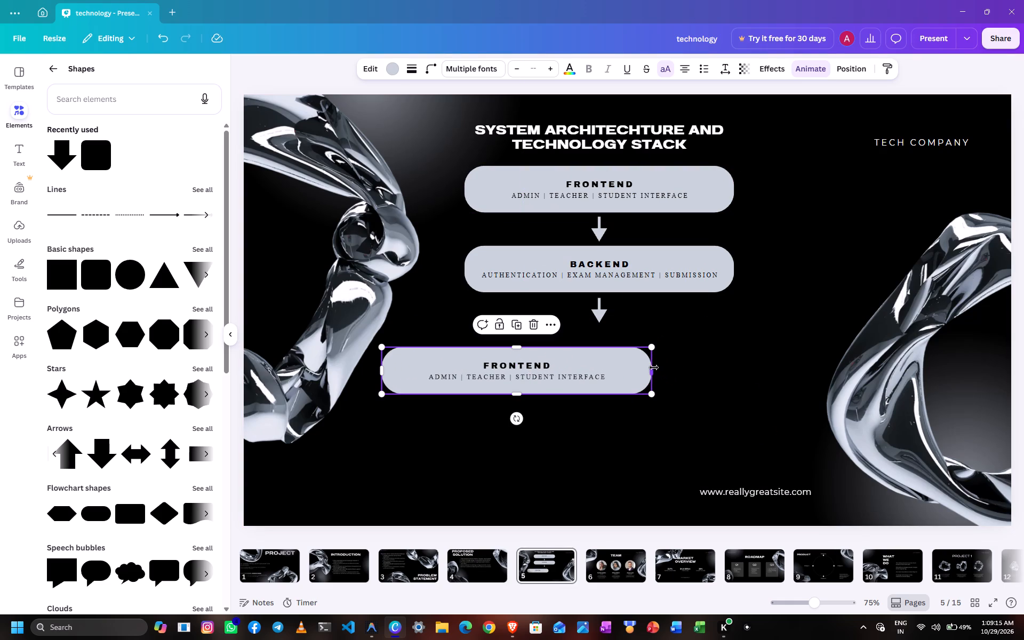
drag(653, 367, 560, 377)
click(504, 361)
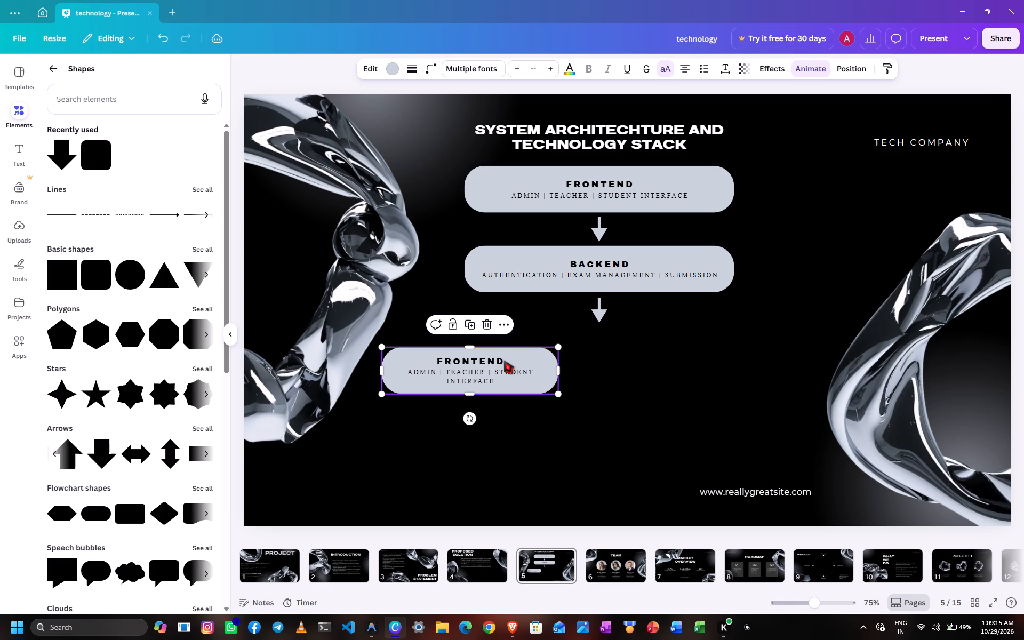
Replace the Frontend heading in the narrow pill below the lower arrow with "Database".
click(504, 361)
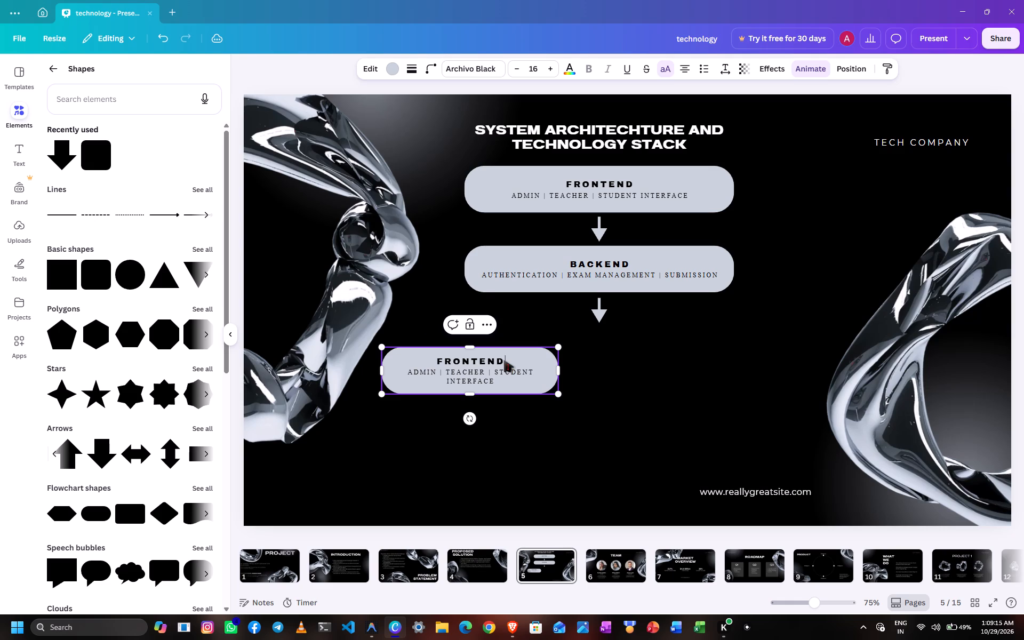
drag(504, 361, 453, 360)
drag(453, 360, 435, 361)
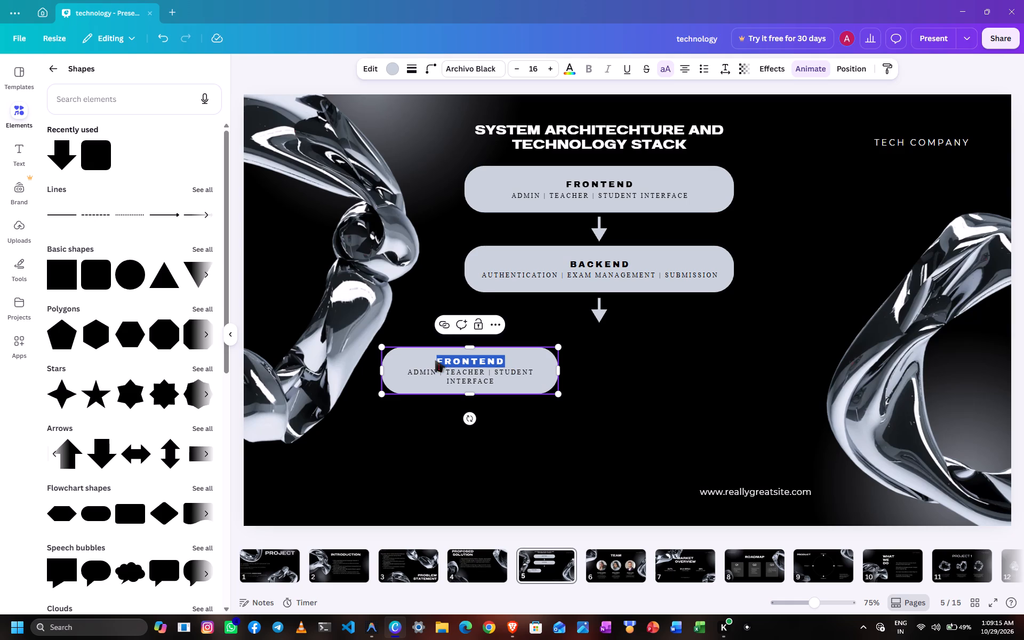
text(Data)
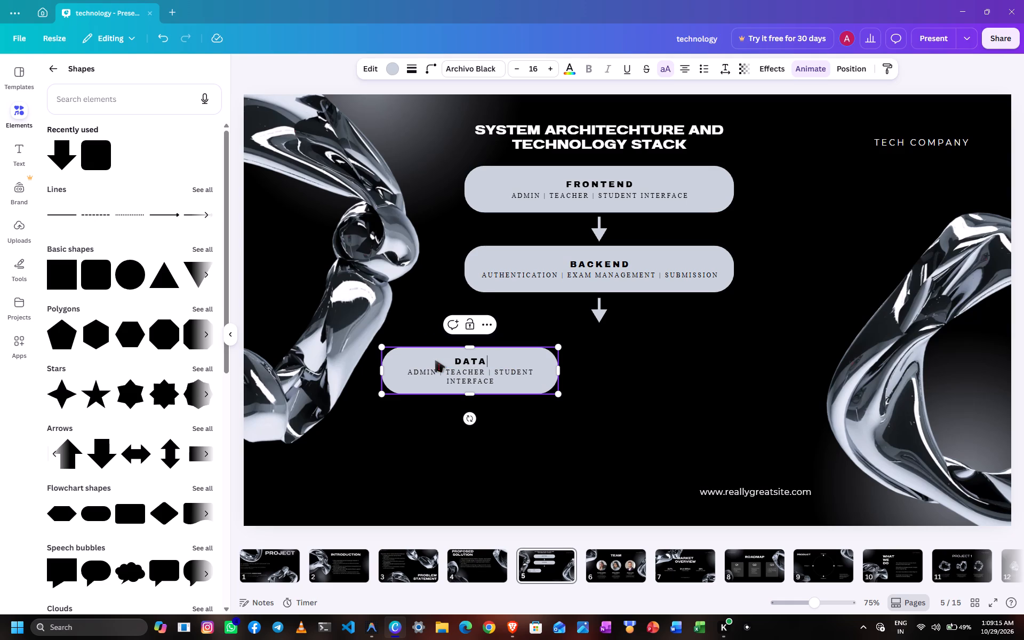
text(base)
Change the narrow pill's heading to "Redis".
drag(504, 360, 438, 362)
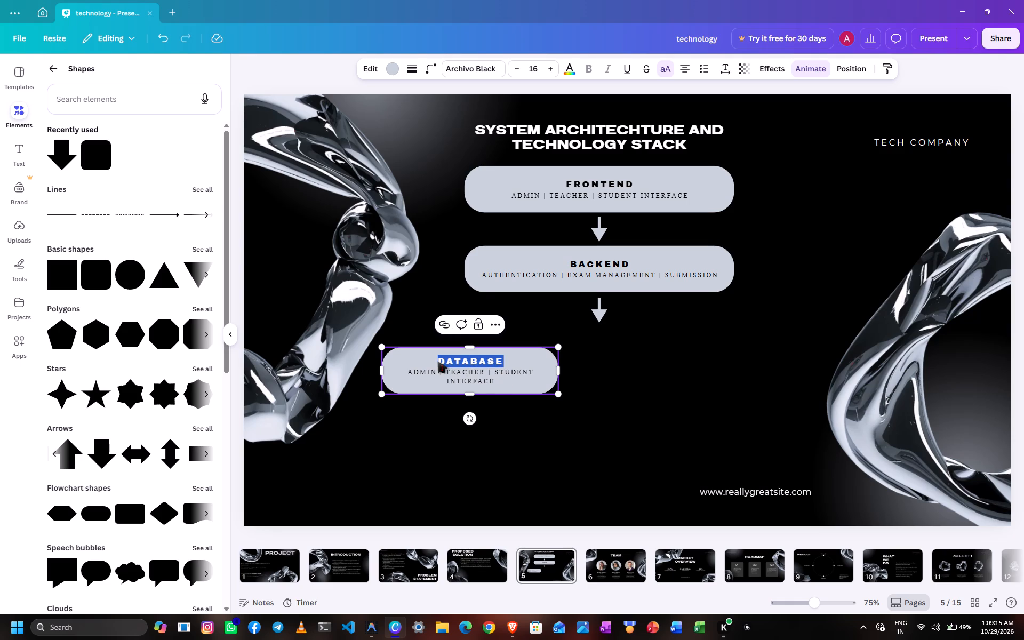
text(Redis)
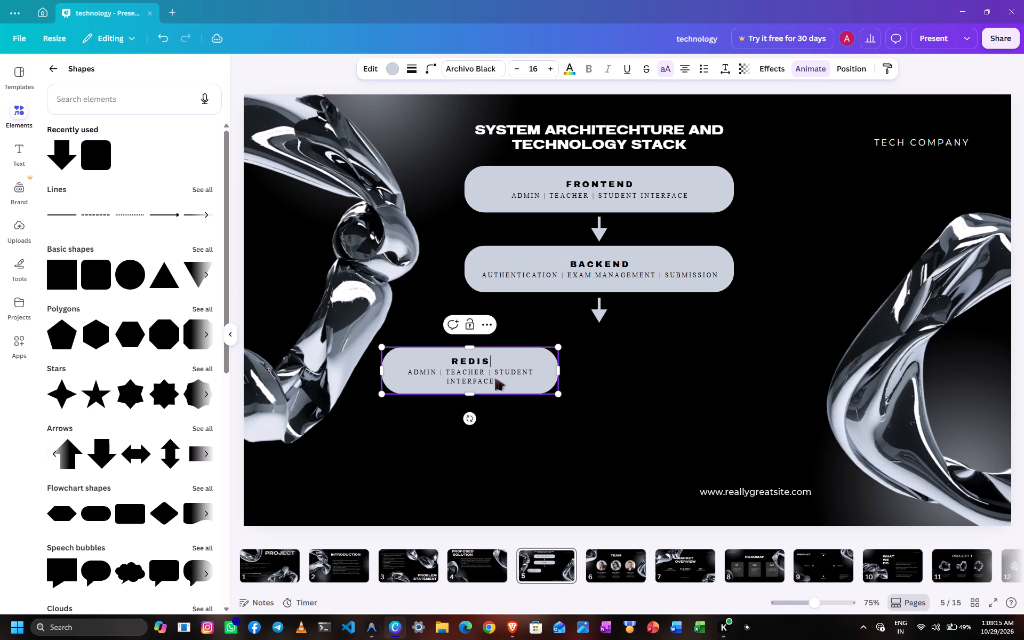
Replace the Redis pill's subtitle with "For fast interaction".
drag(495, 379, 407, 371)
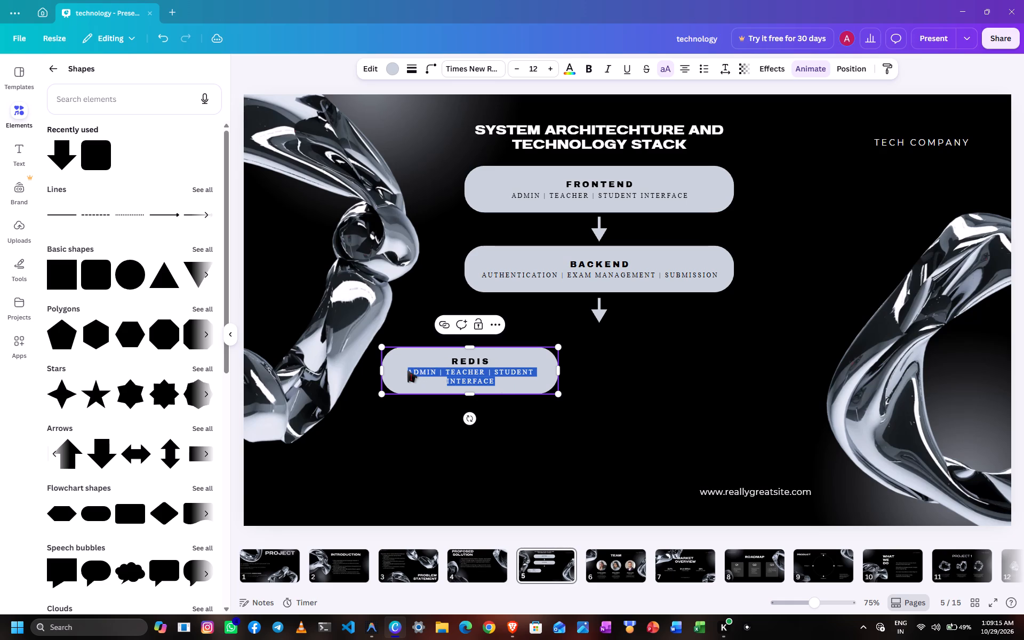
key(BackSpace)
text(For)
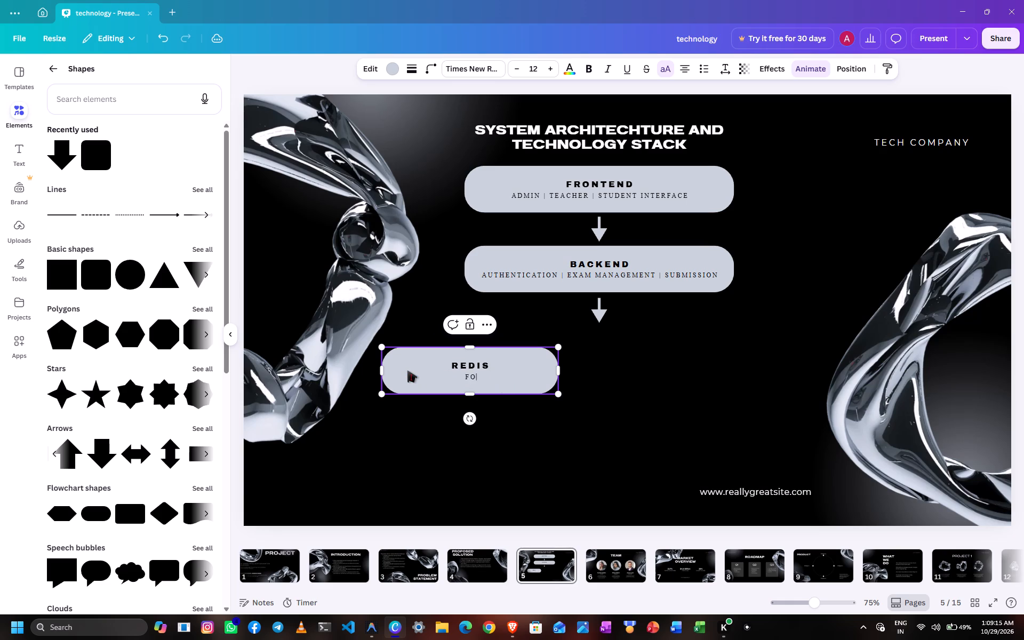
key(space)
text(fast)
key(space)
text(interaction)
key(space)
text(and)
key(space)
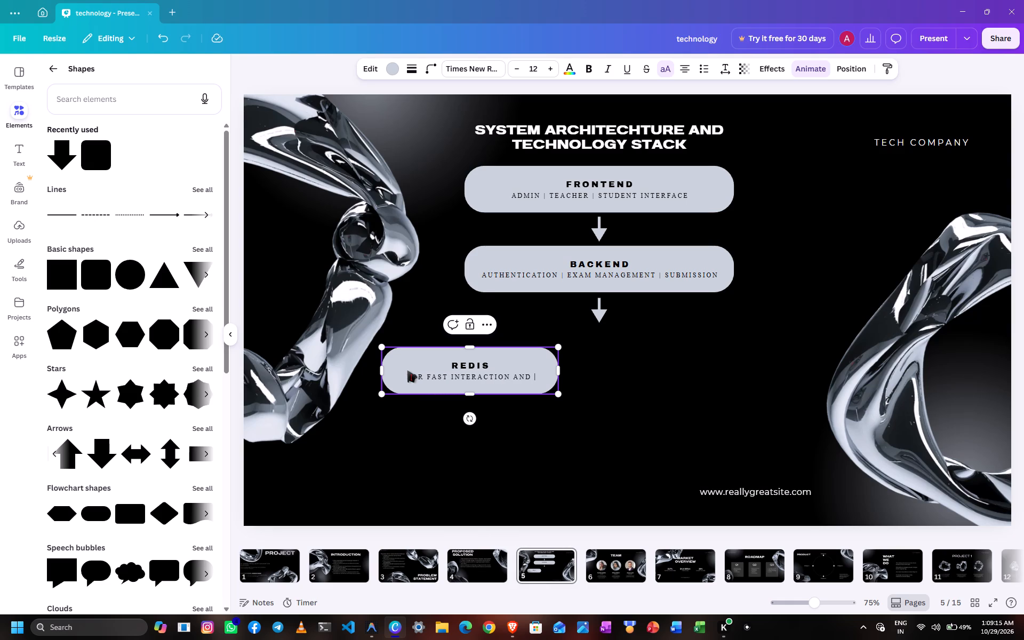
key(BackSpace)
key(BackSpace)
key(BackSpace)
key(BackSpace)
key(BackSpace)
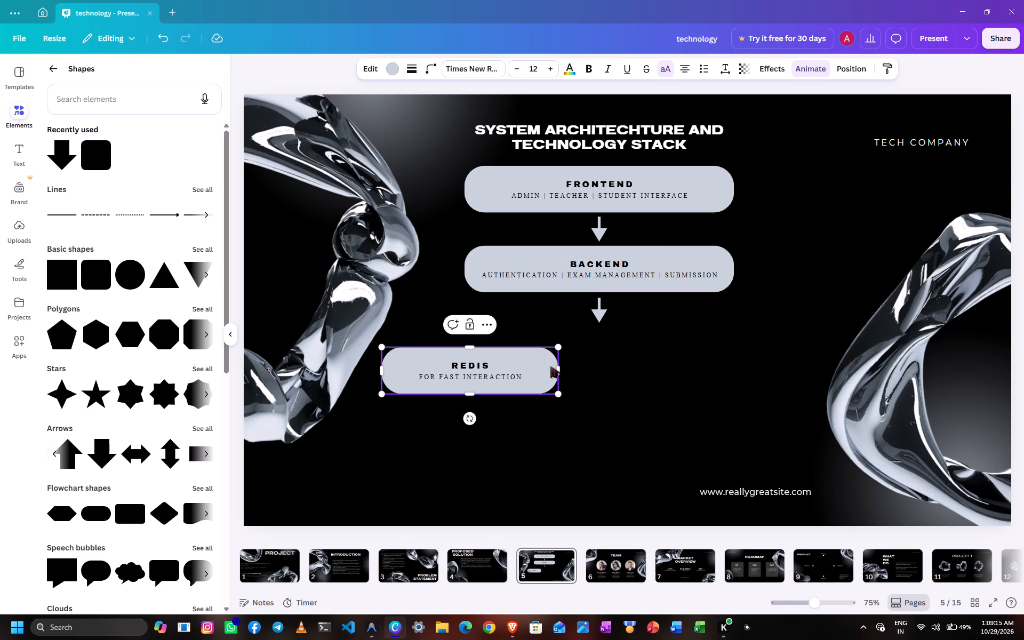
click(559, 430)
Move the Redis pill directly under the lower arrow and widen it so both ends align with the Backend pill.
drag(473, 365, 602, 349)
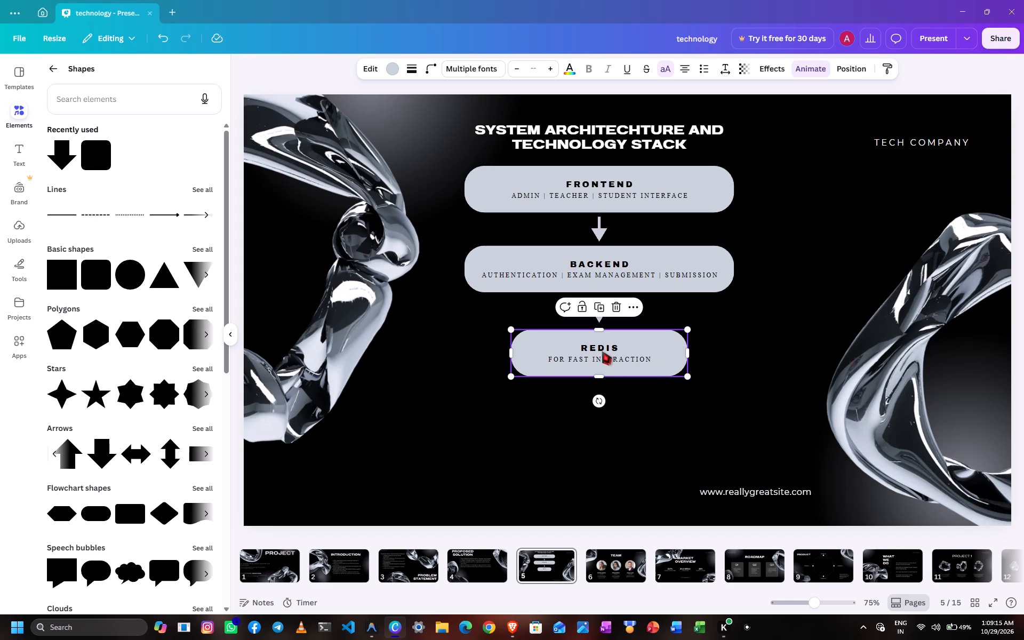
drag(602, 351, 558, 354)
drag(638, 352, 737, 350)
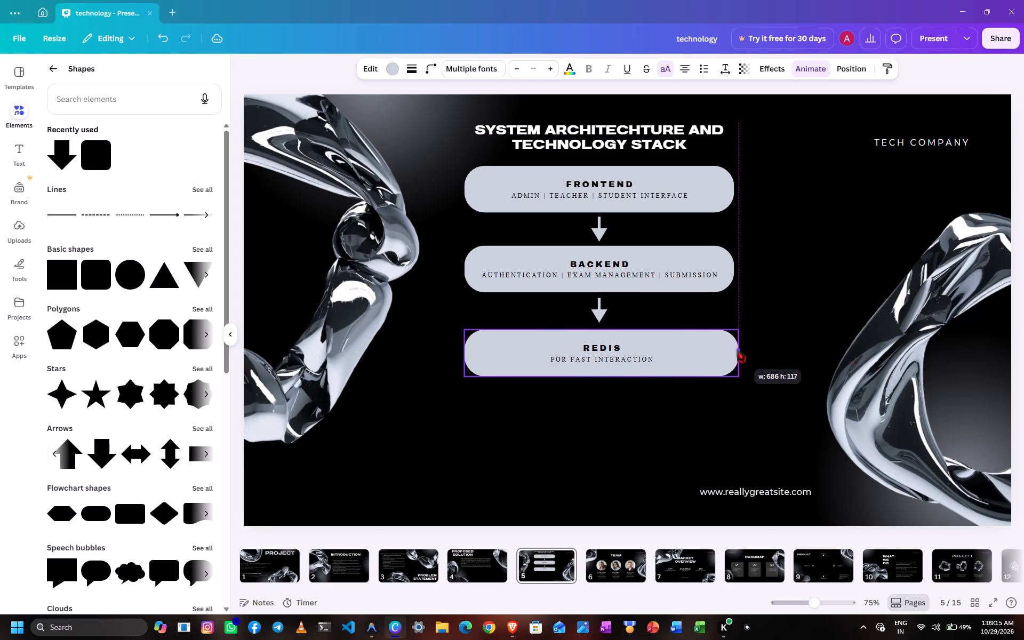
drag(737, 350, 730, 352)
click(834, 285)
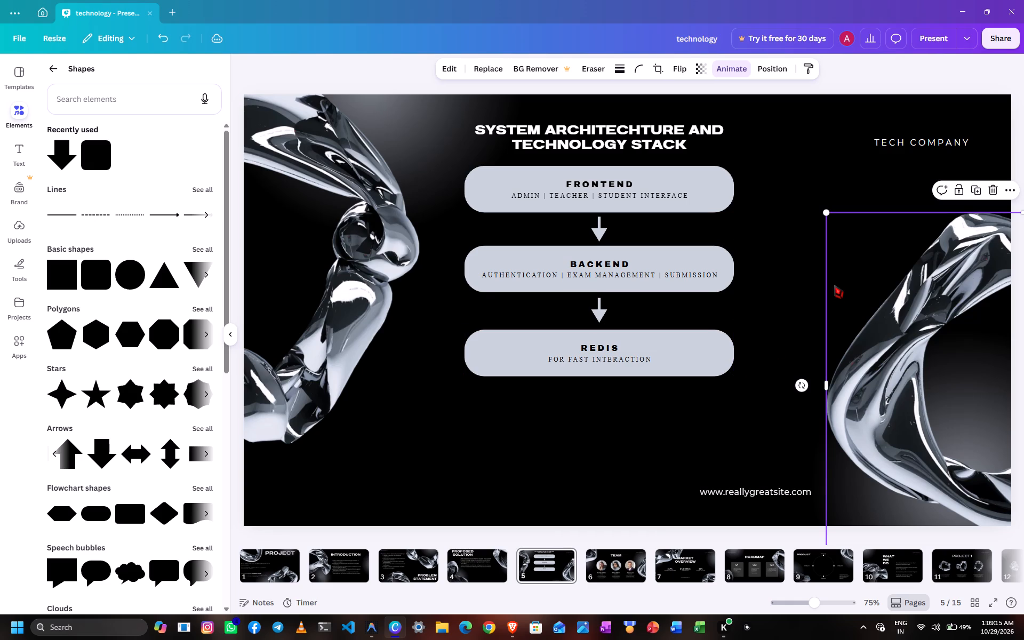
click(806, 275)
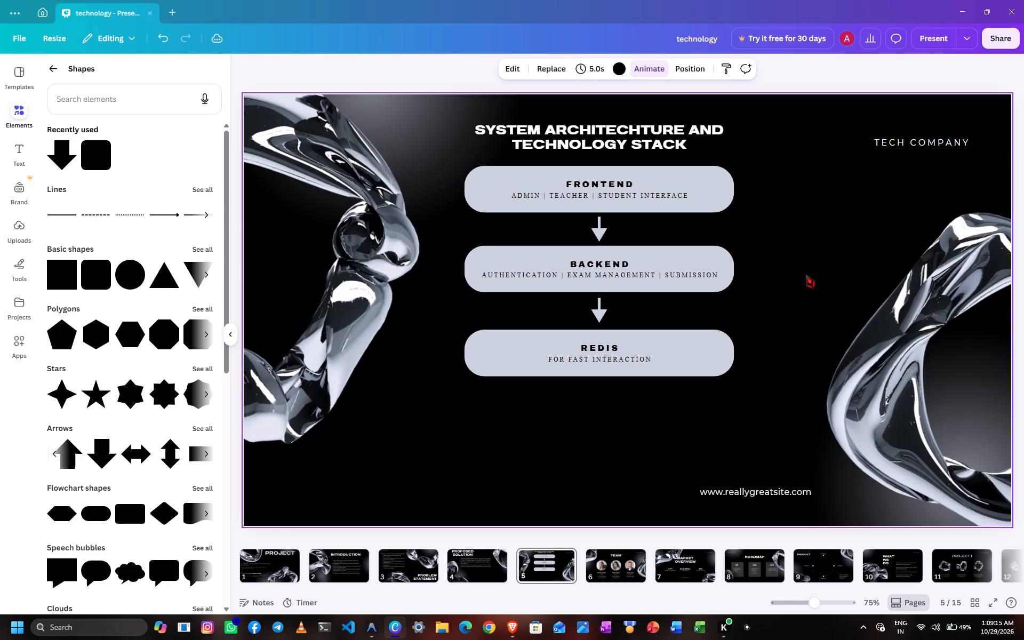
Duplicate the Redis pill, narrow the copy to just under half its width, and place it below, aligned with the original's left end.
click(613, 361)
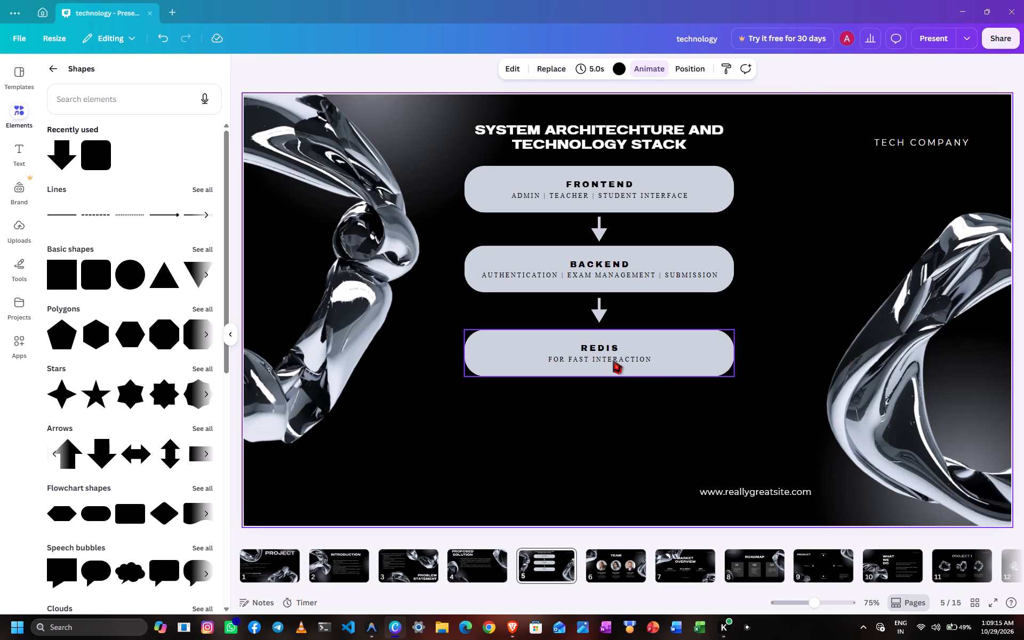
click(599, 309)
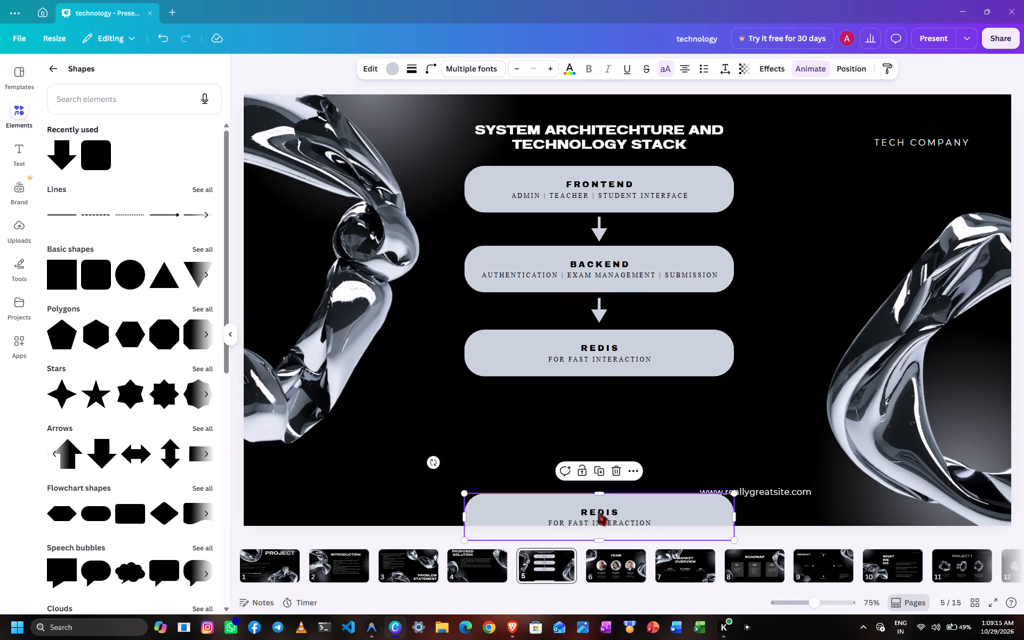
drag(598, 511, 501, 439)
drag(641, 446, 524, 448)
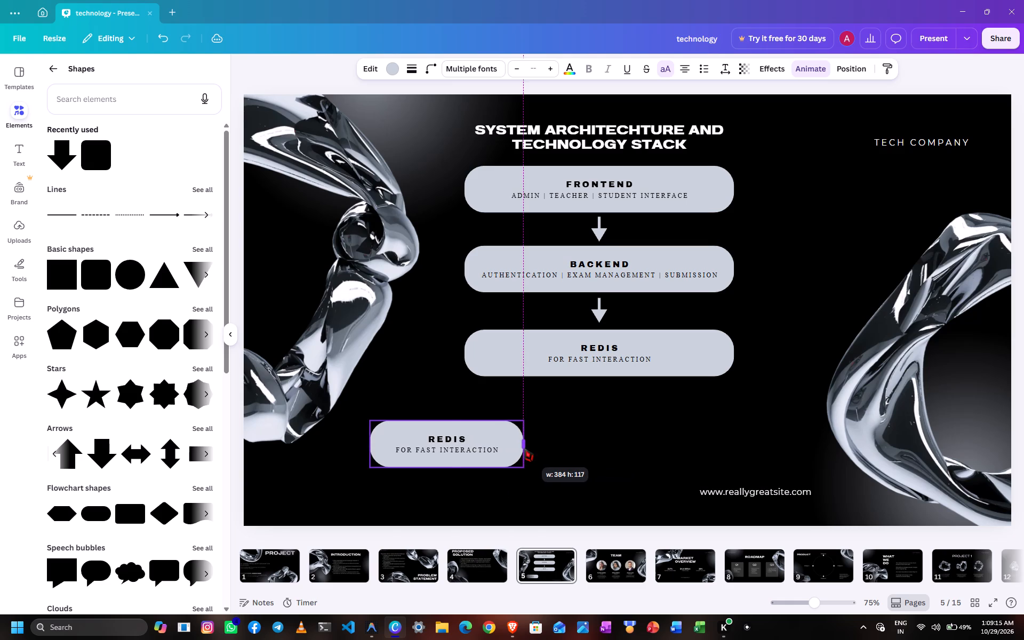
drag(524, 448, 525, 448)
drag(523, 445, 495, 447)
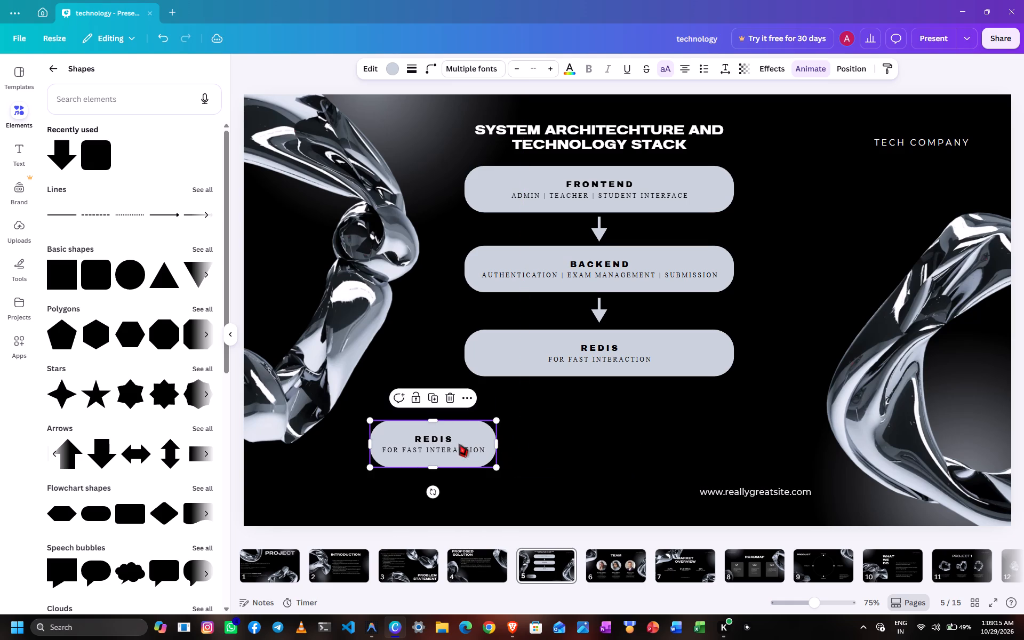
drag(459, 444, 556, 431)
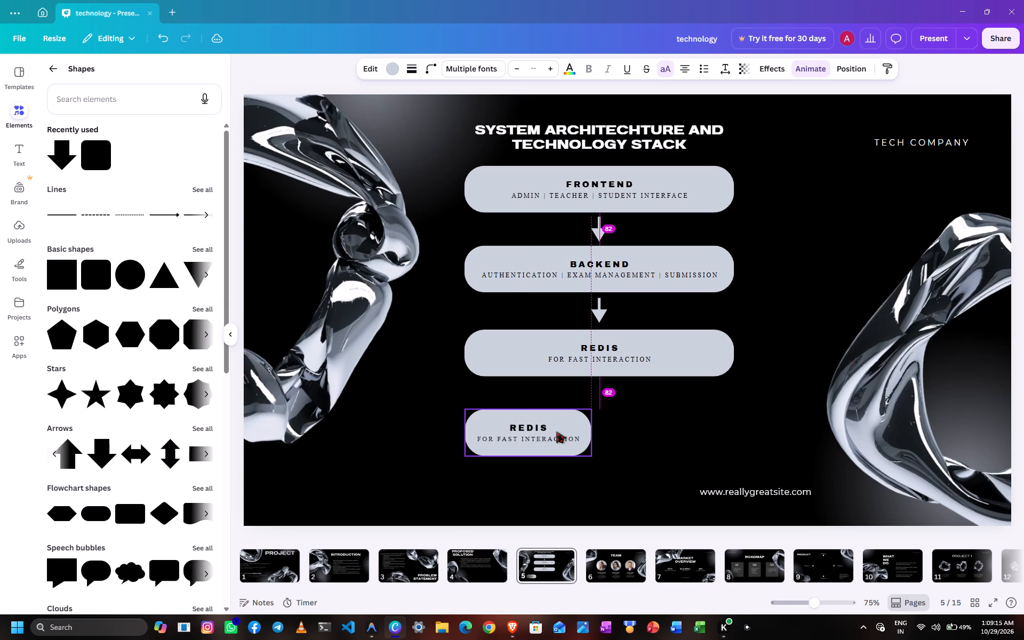
drag(556, 431, 553, 431)
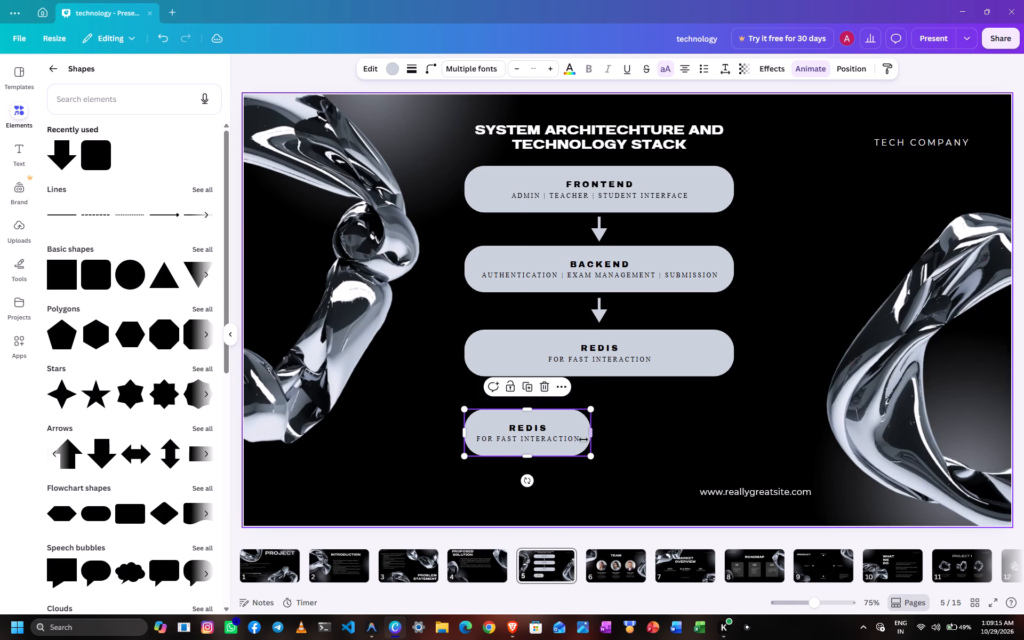
Duplicate the narrow Redis pill and place the copy beside it in the same row, aligned with the wide pill's right end.
click(528, 387)
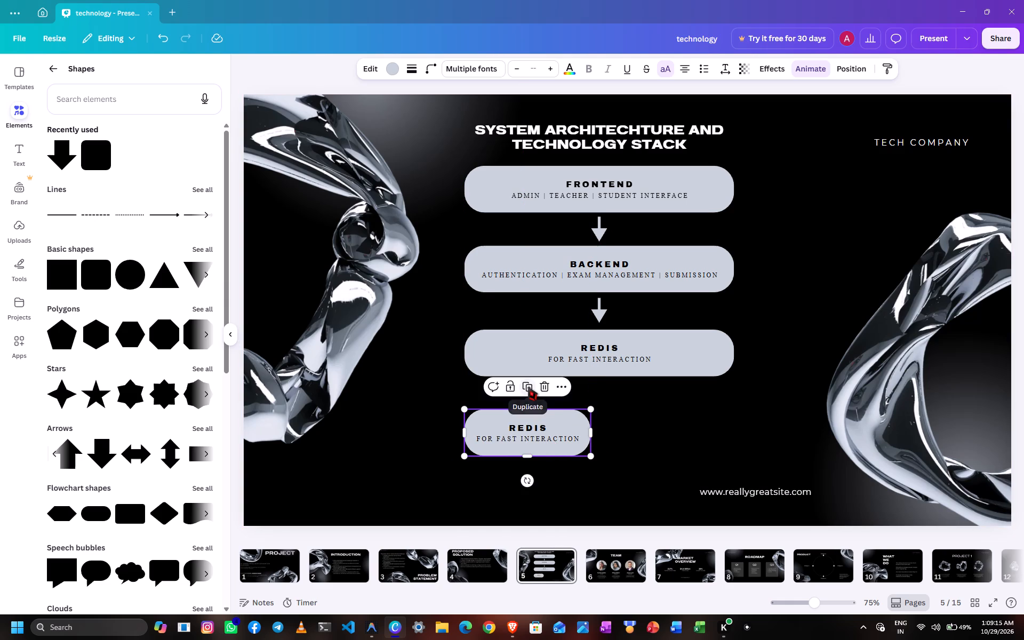
drag(527, 510, 559, 503)
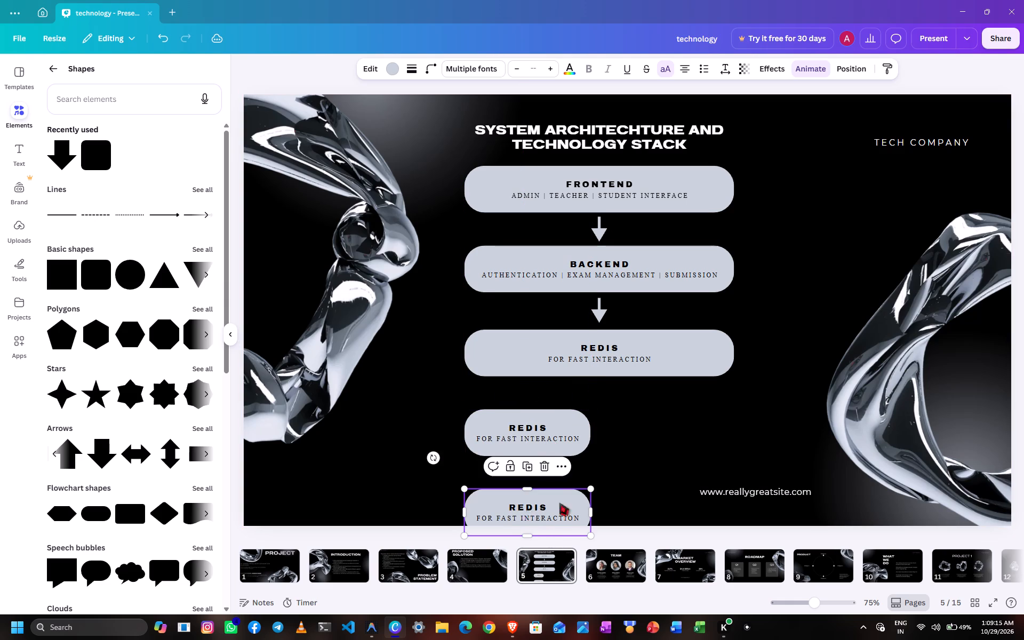
drag(559, 503, 667, 426)
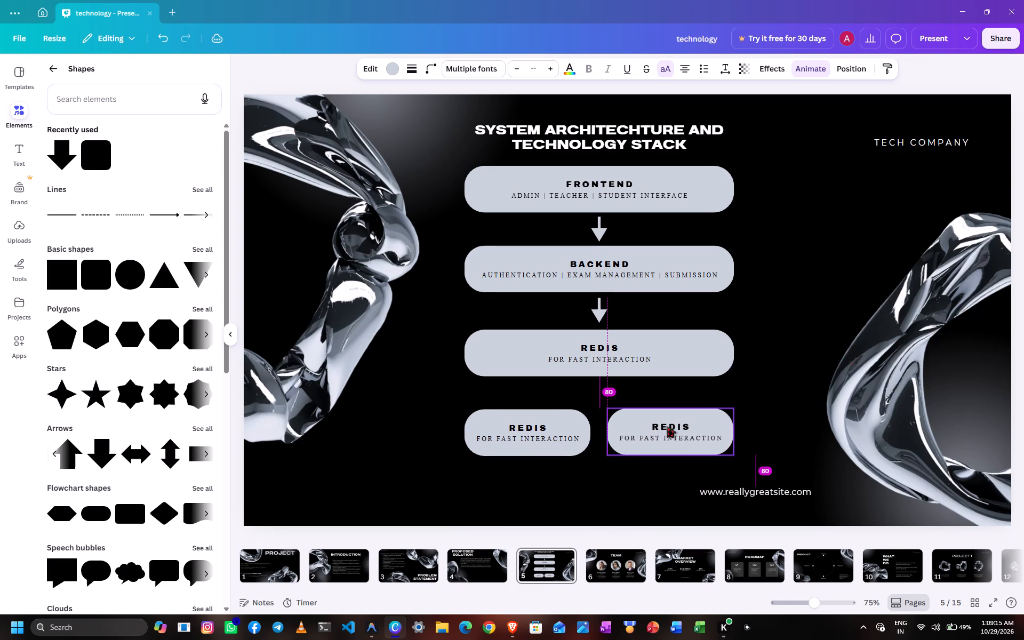
drag(667, 426, 671, 425)
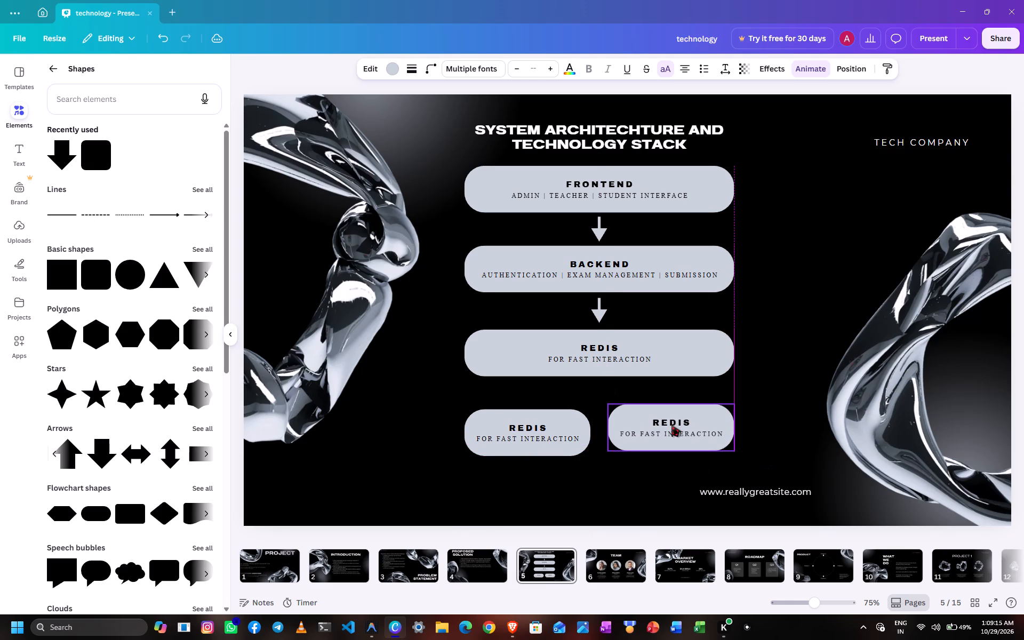
drag(671, 425, 670, 426)
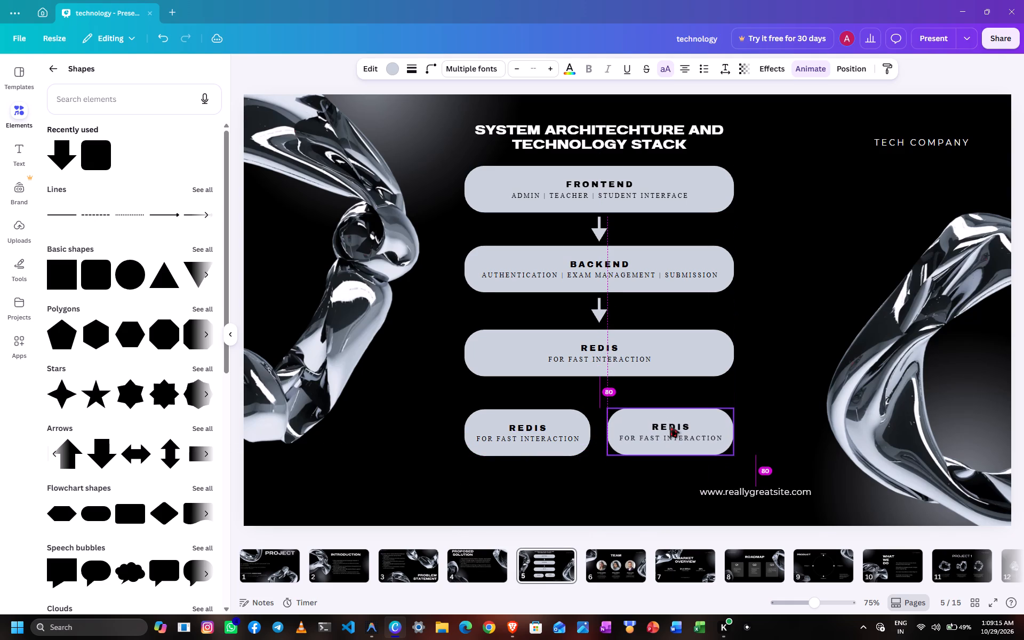
drag(670, 426, 668, 431)
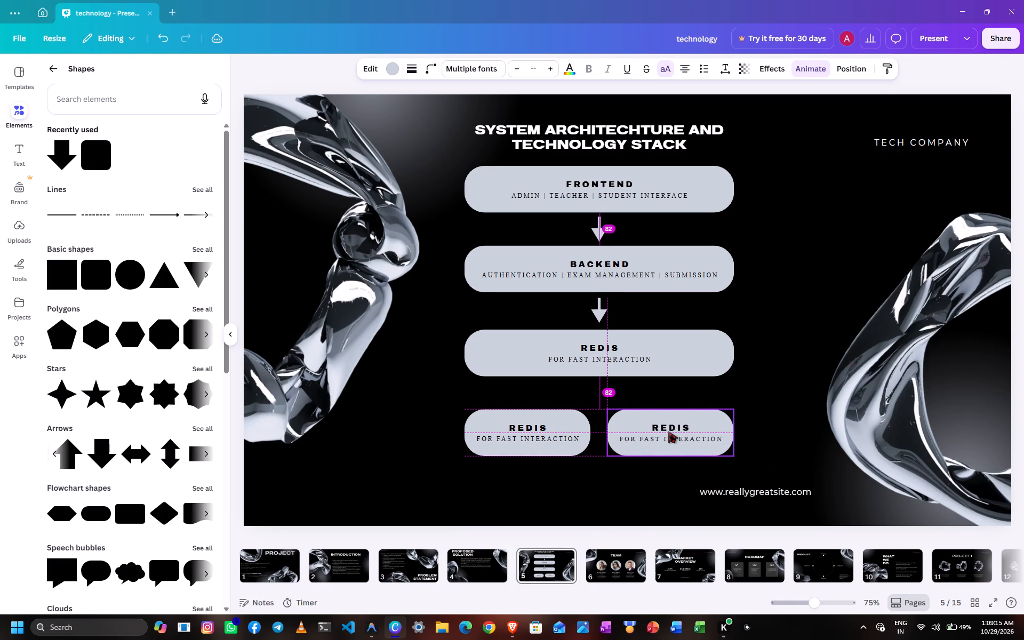
drag(668, 431, 668, 431)
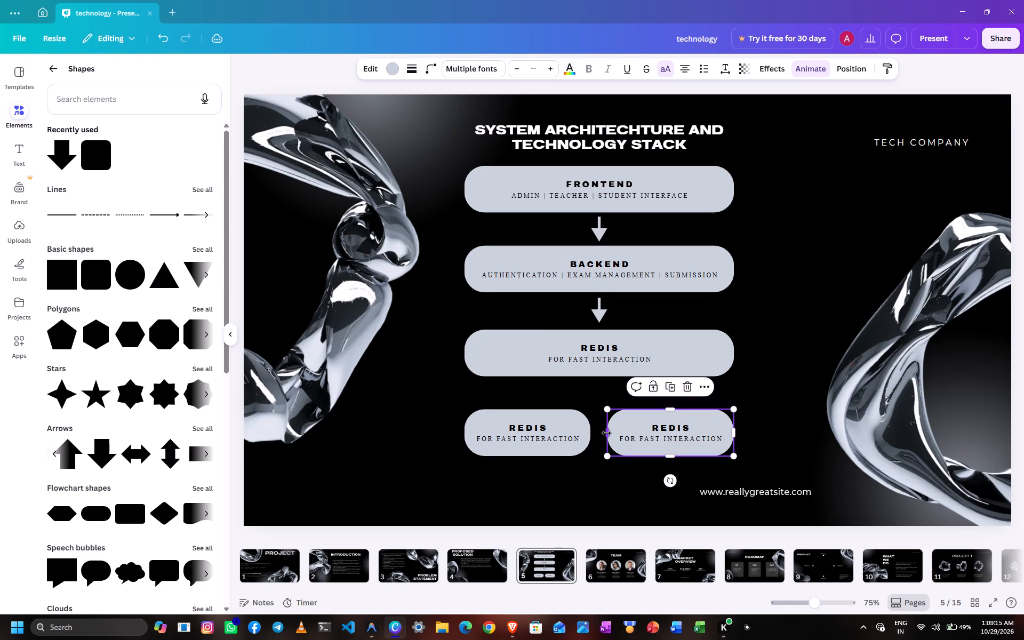
Widen the two bottom pills slightly towards each other, leaving a small gap and keeping their outer ends aligned with the wide pills.
click(606, 433)
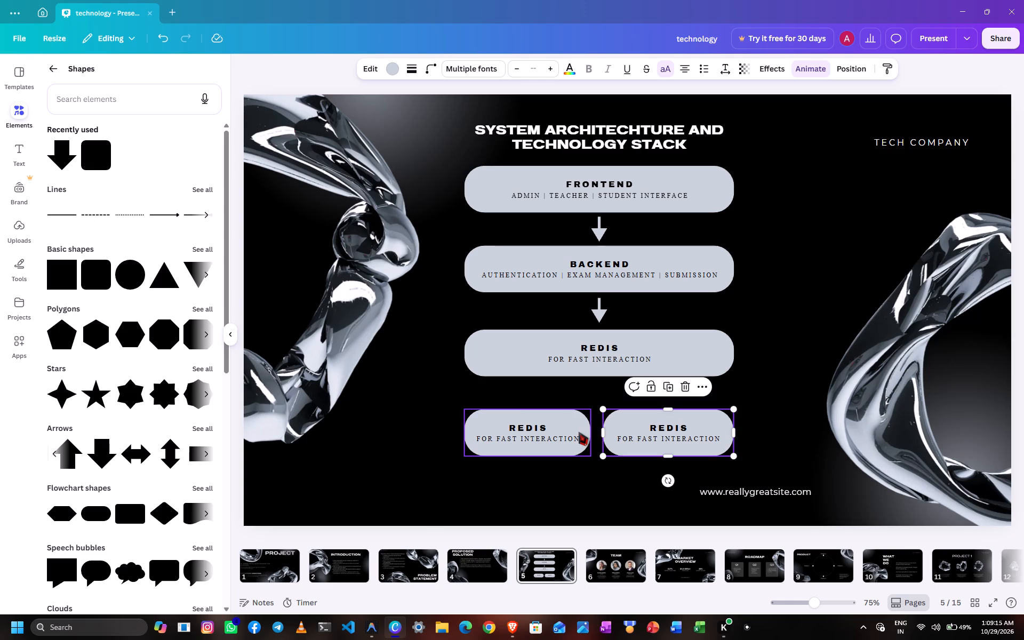
click(579, 432)
click(591, 433)
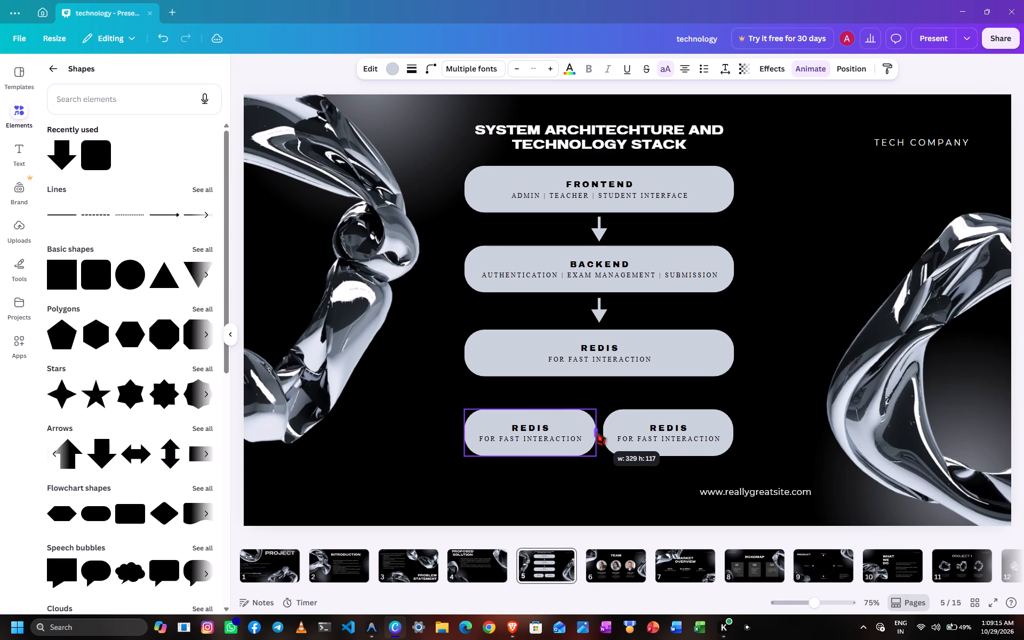
click(645, 489)
click(604, 491)
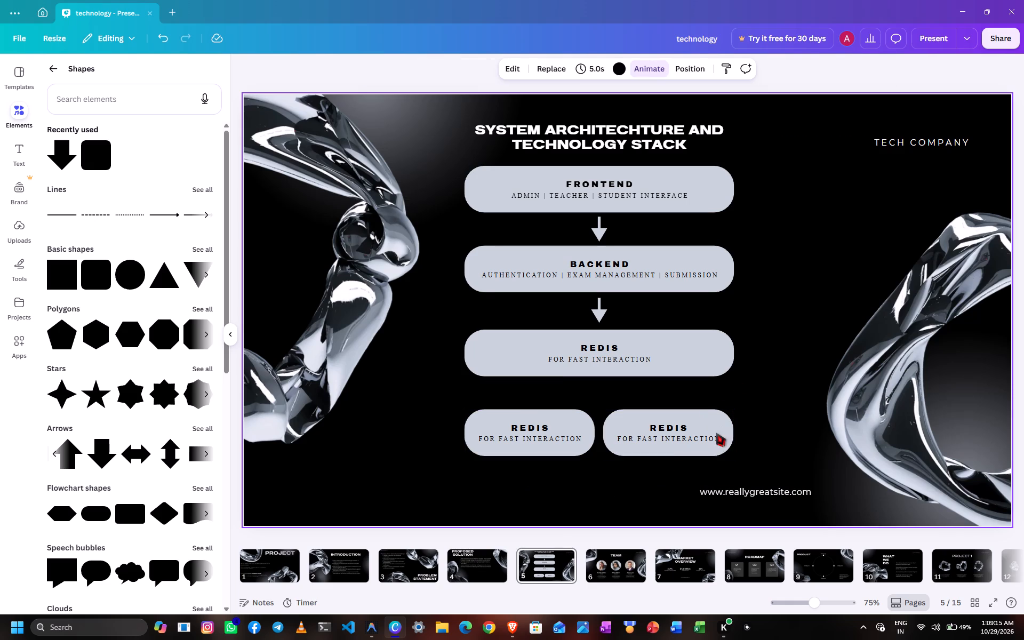
click(663, 434)
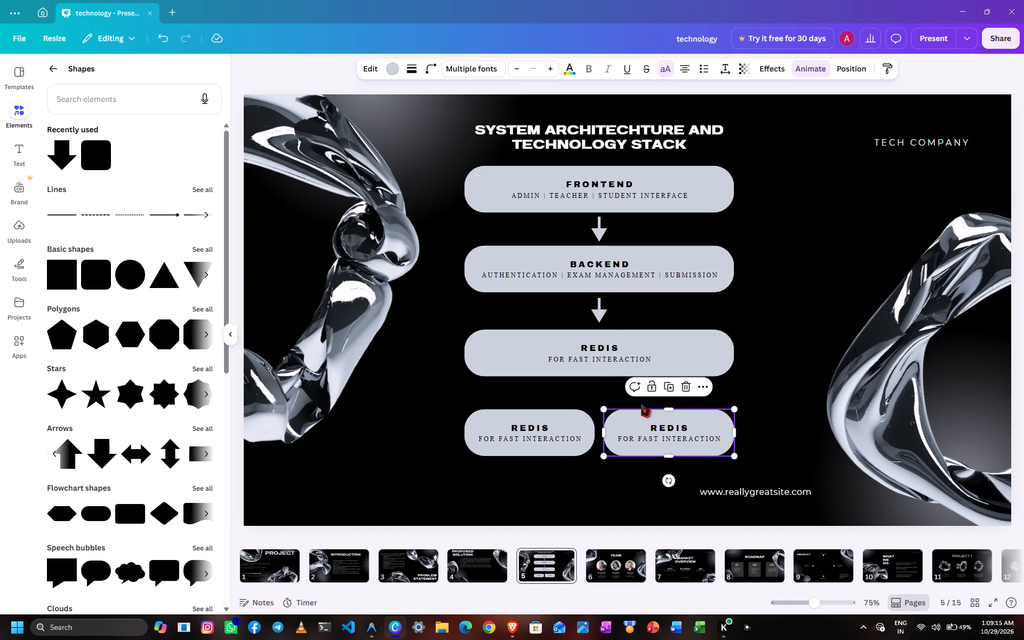
Duplicate the arrow between the Backend and Redis pills and centre the copy between the wide Redis pill and the bottom row.
click(600, 312)
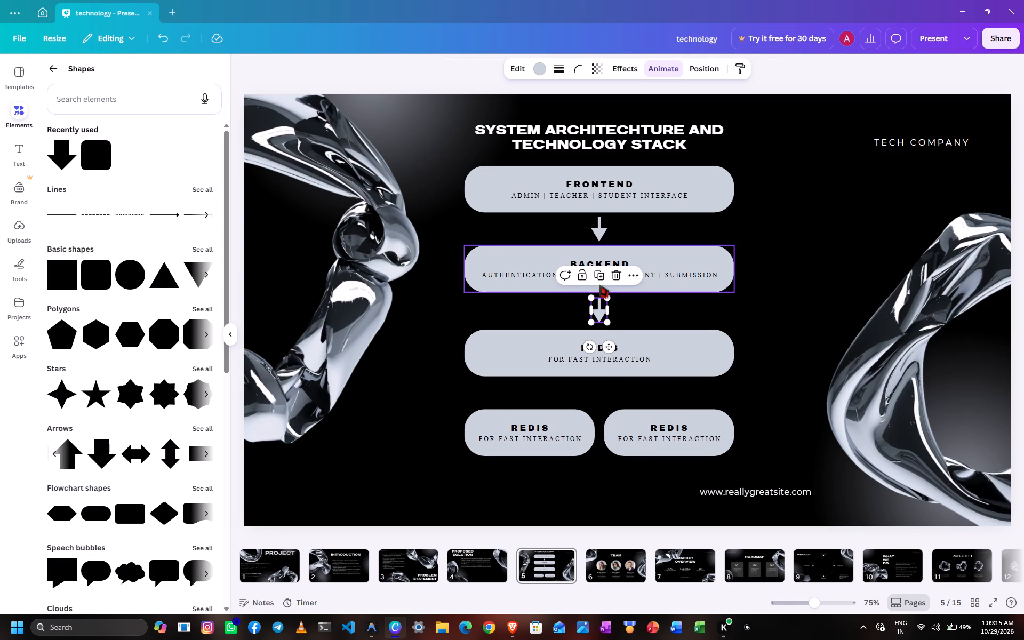
click(599, 275)
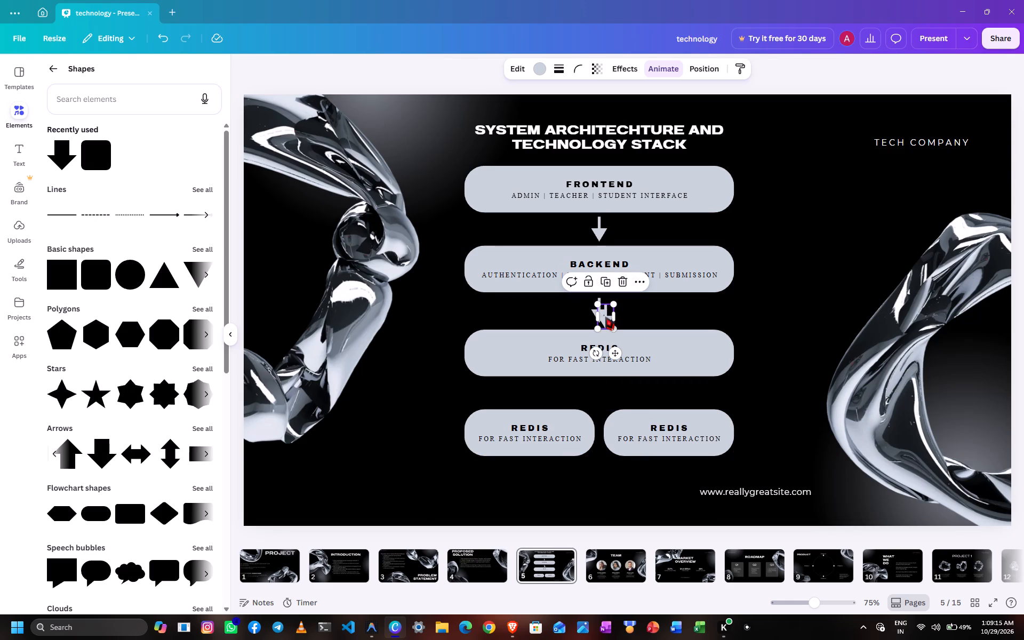
drag(605, 317, 598, 392)
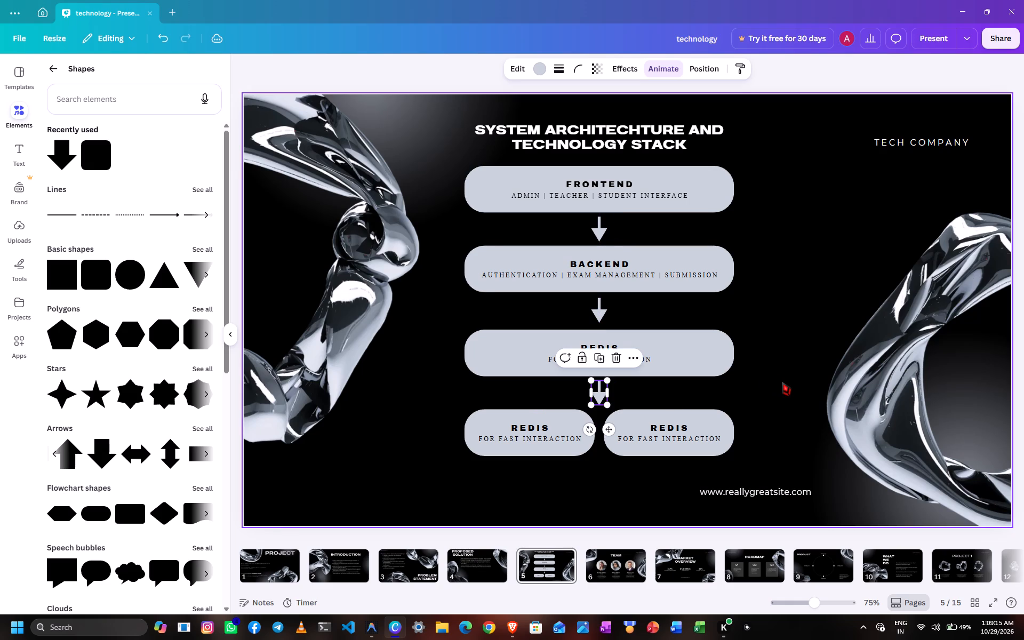
click(782, 382)
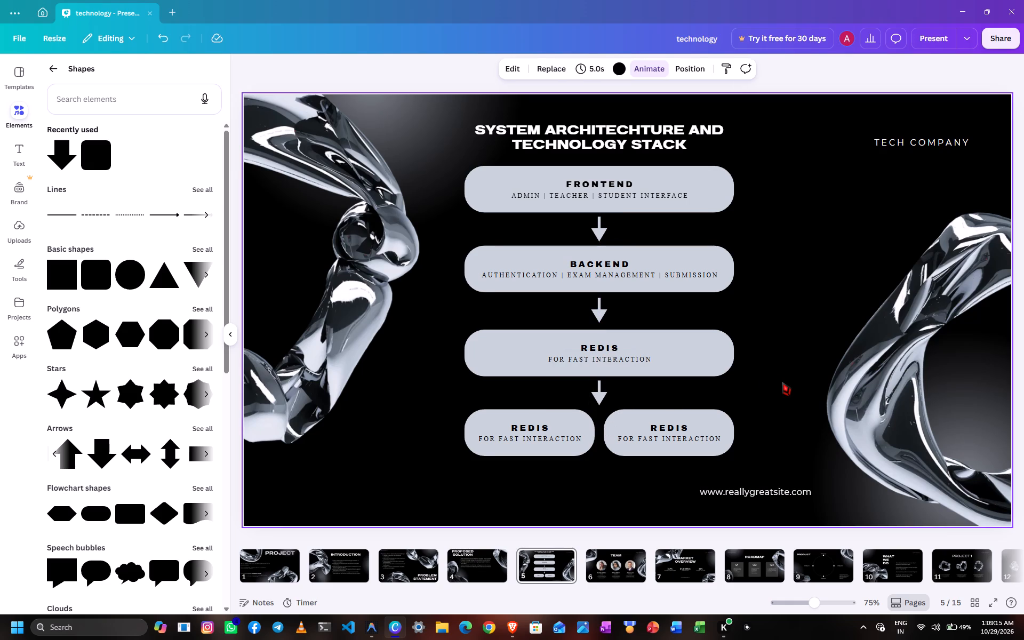
Replace the heading of the bottom-left Redis pill with "Databse".
click(550, 427)
click(550, 427)
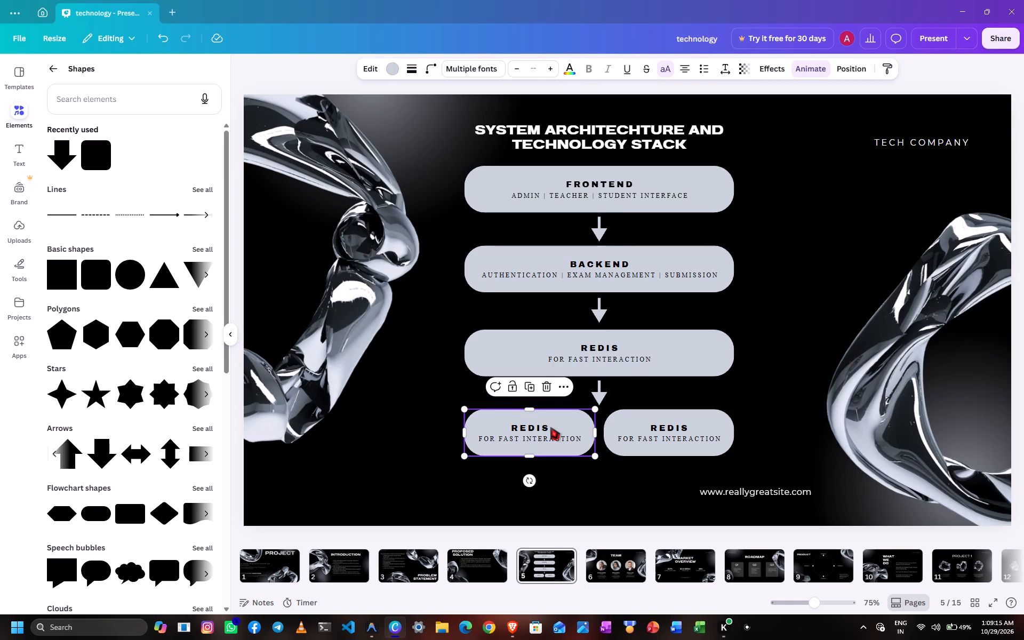
drag(550, 427, 510, 427)
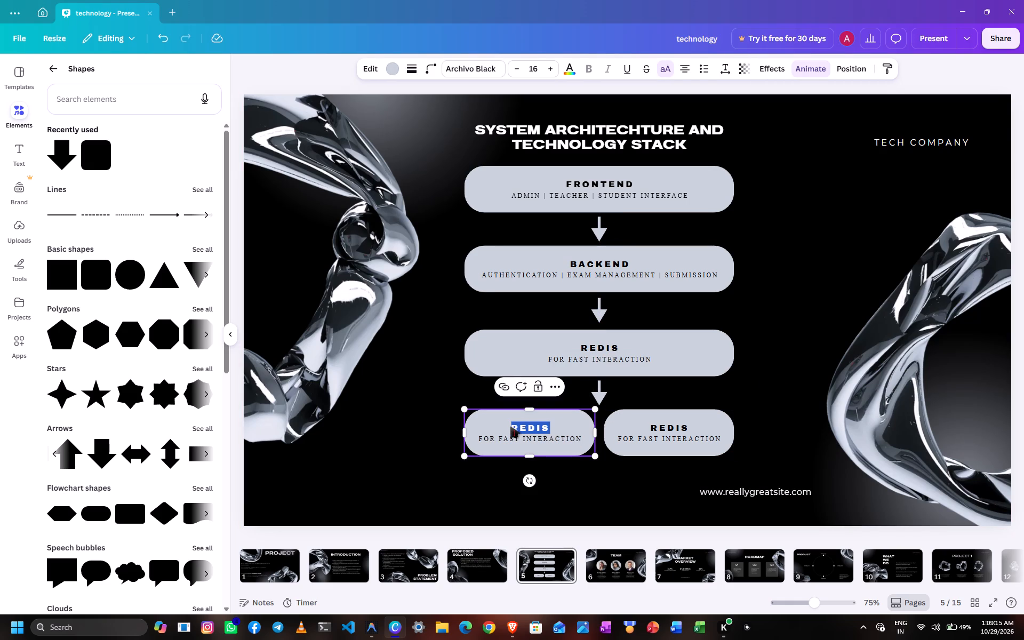
text(Databse)
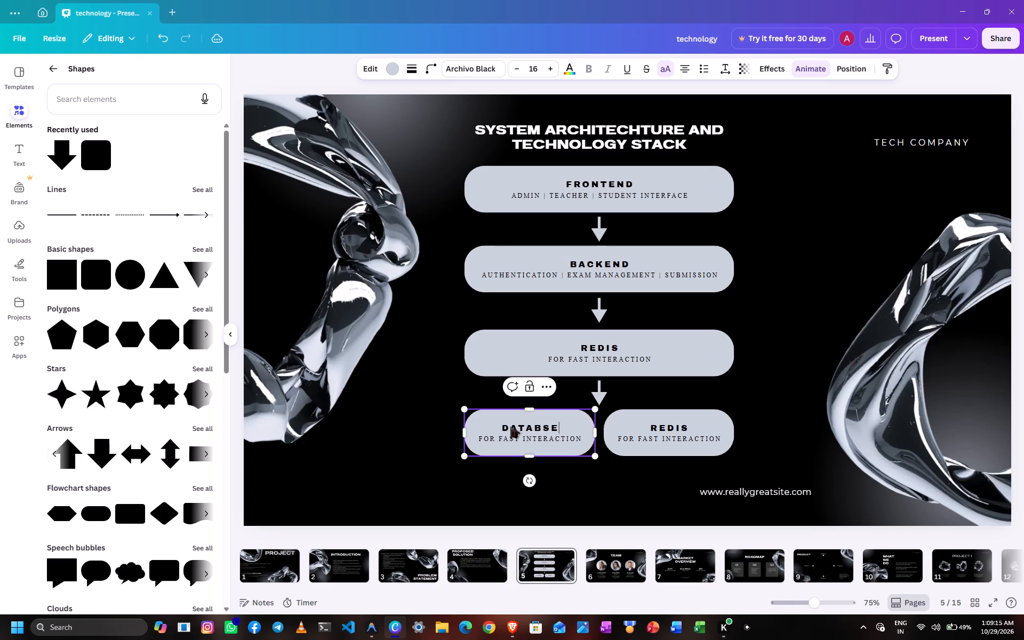
Replace the subtext under the Databse heading with "users | exams | results".
drag(583, 437, 571, 438)
drag(571, 438, 480, 437)
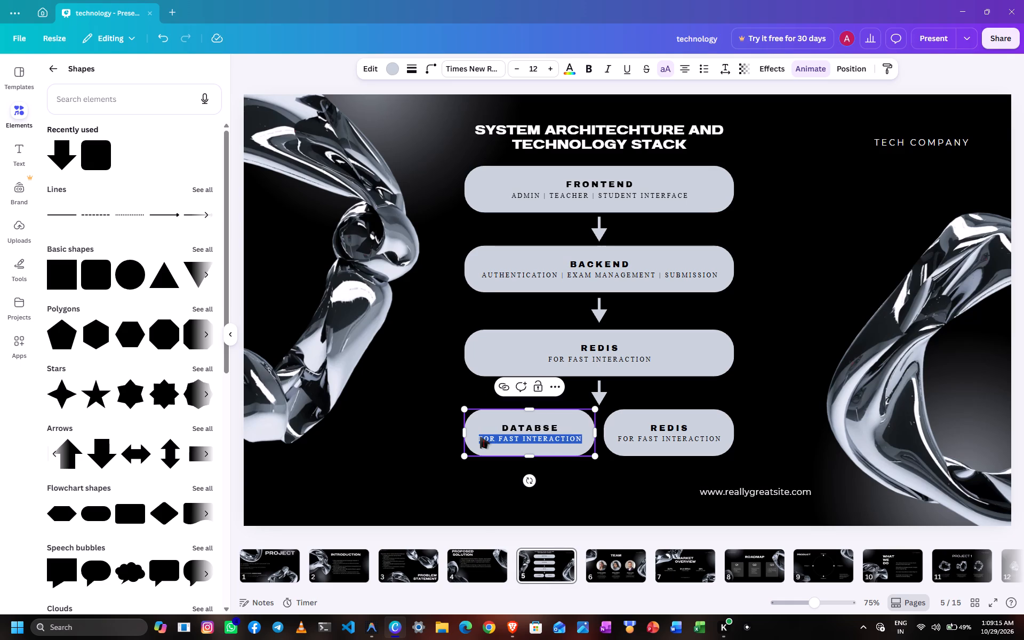
text(users)
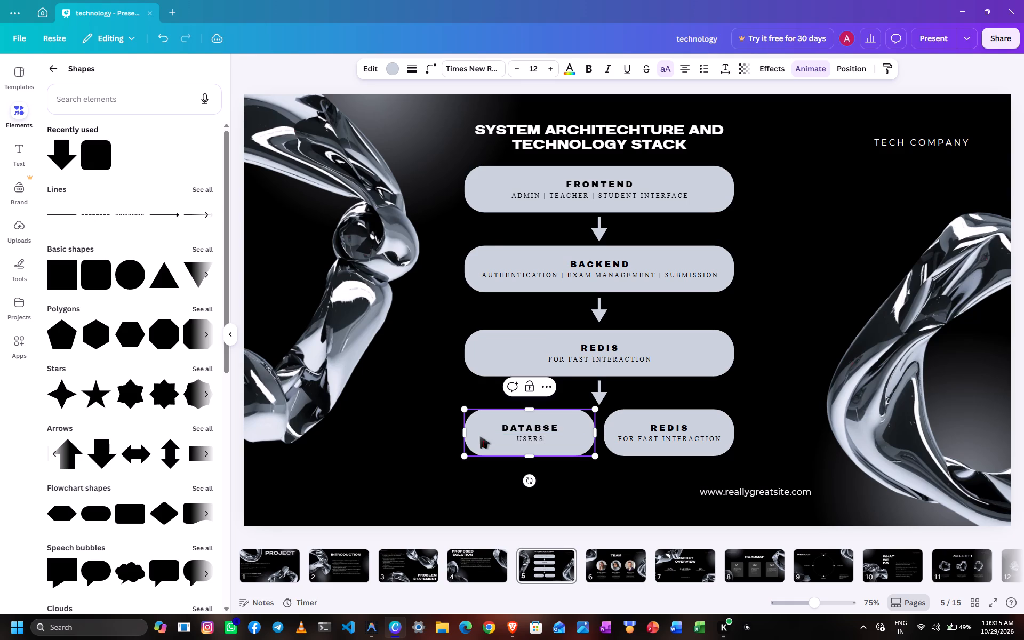
key(space)
key(shift+bar)
key(space)
text(exams)
key(space)
key(shift+bar)
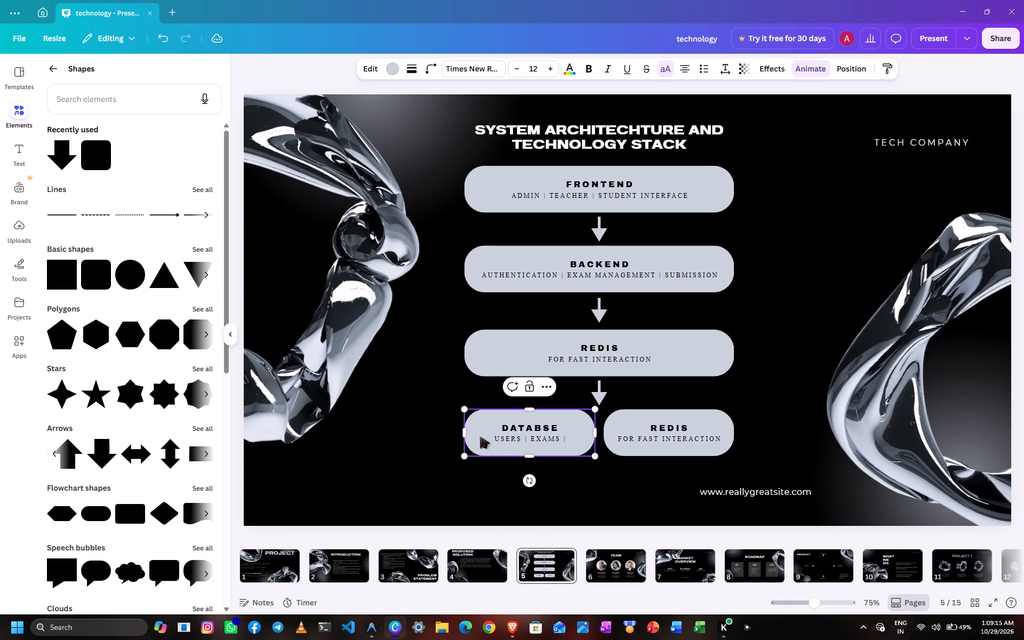
key(space)
text(results)
Replace the heading of the bottom-right Redis pill with "AI/vision layer".
click(676, 425)
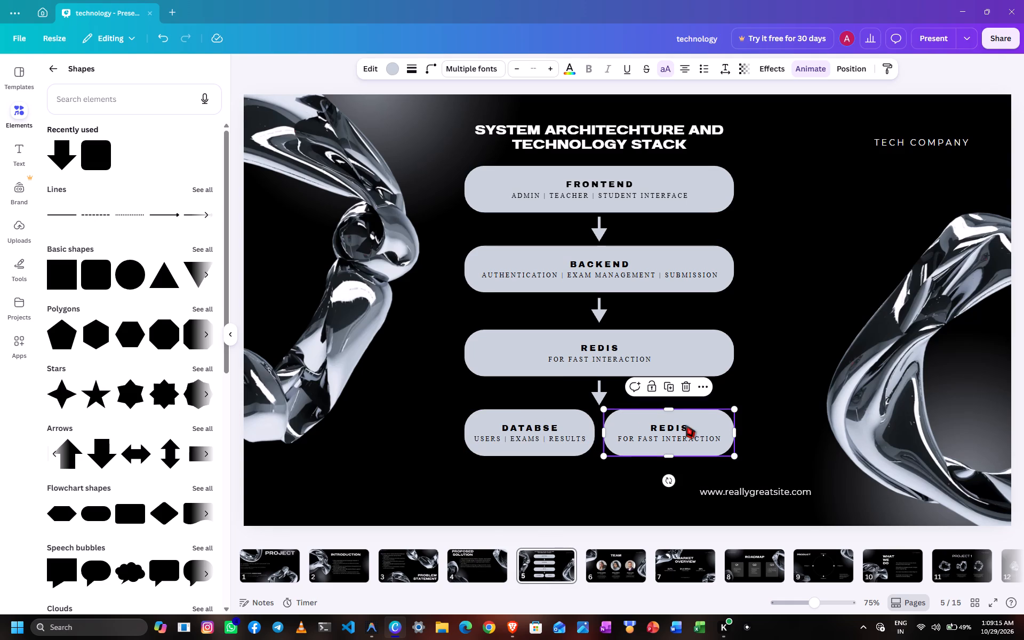
click(693, 428)
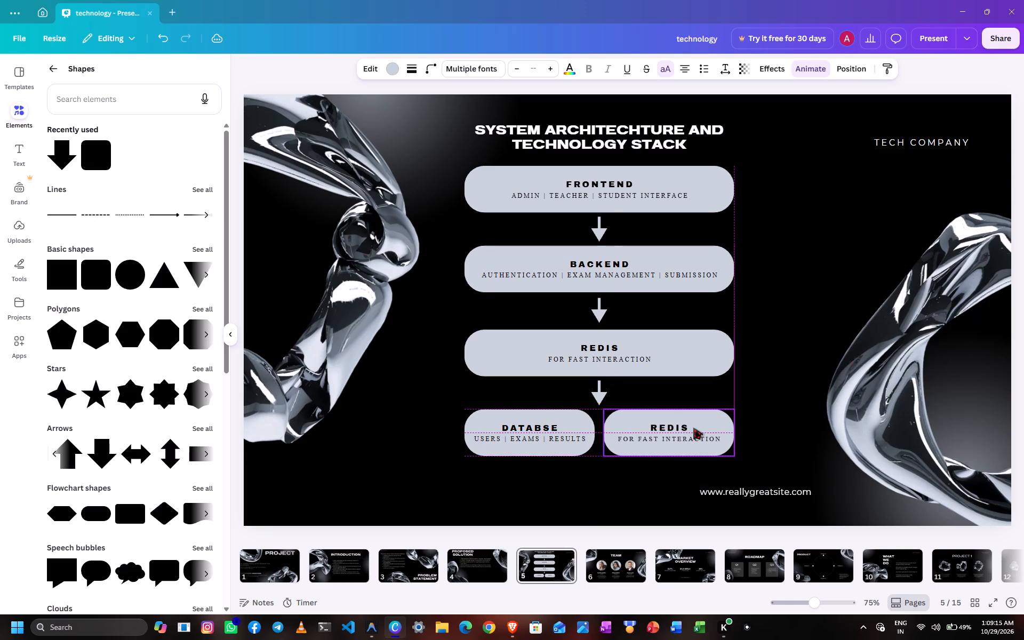
click(693, 427)
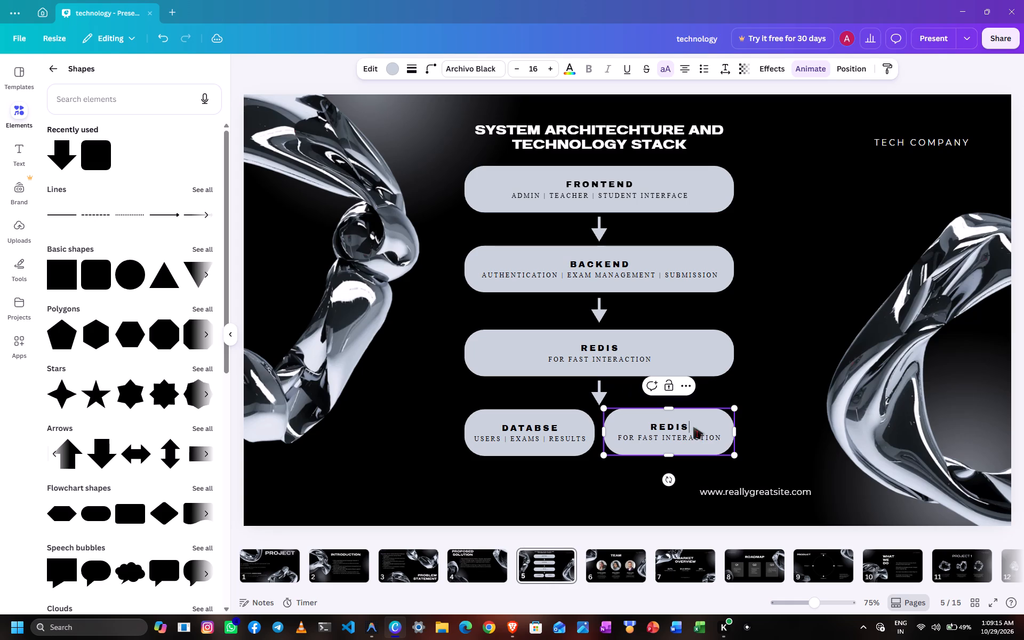
click(693, 427)
drag(693, 427, 654, 429)
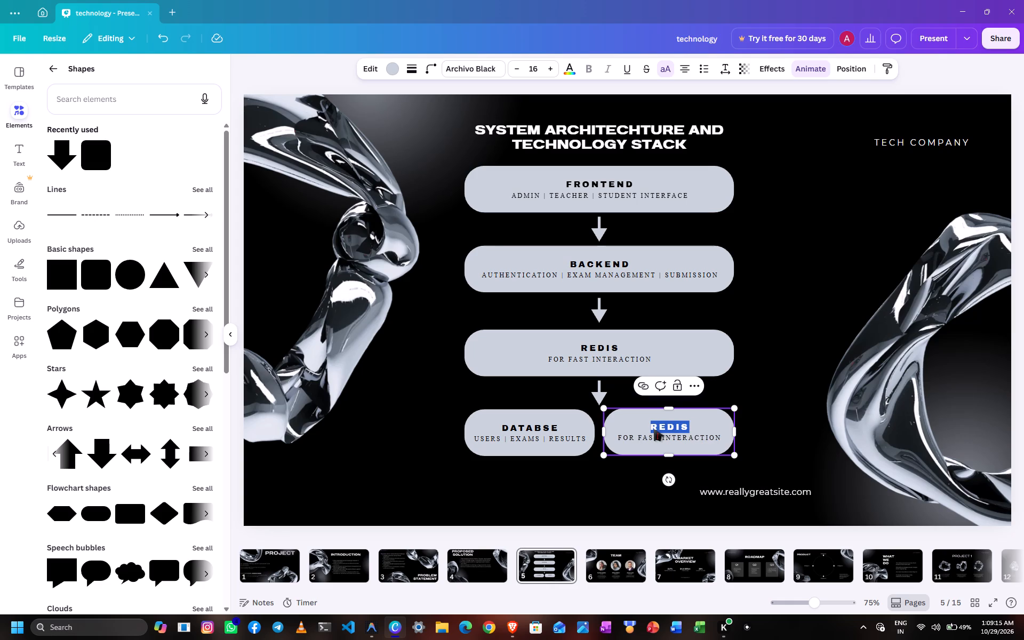
text(AI)
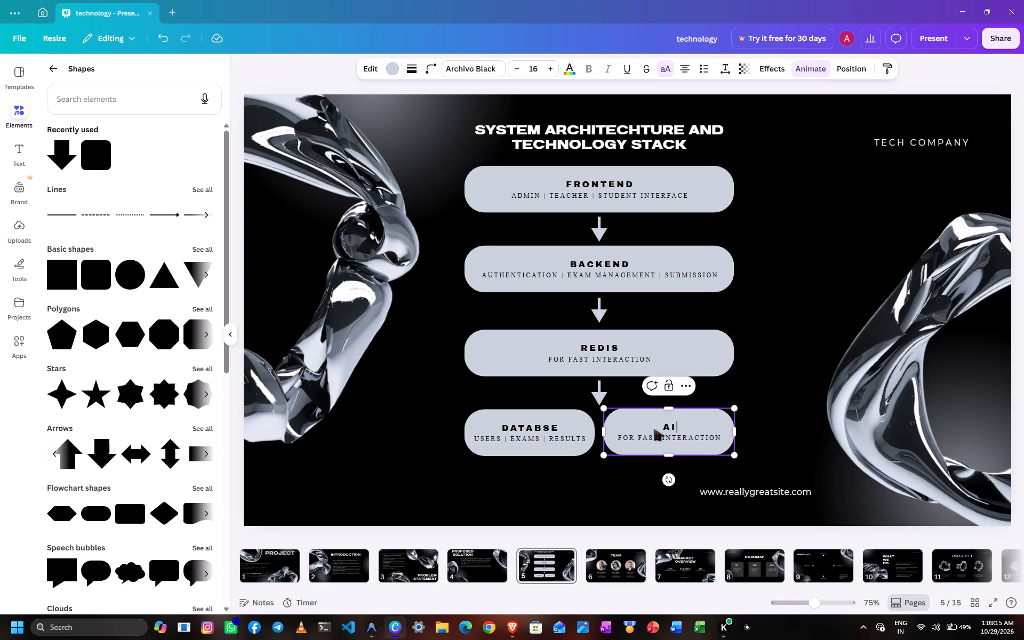
key(slash)
text(vision)
key(space)
text(layer)
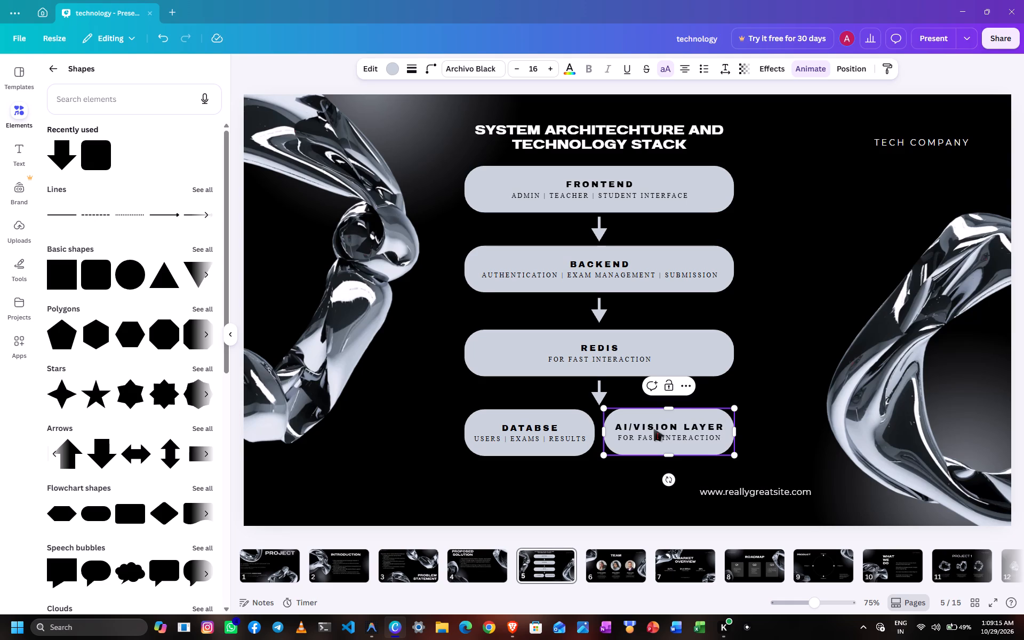
Replace the subtext under the AI/Vision Layer heading with "planned monitoring analysis".
click(722, 438)
drag(722, 438, 618, 441)
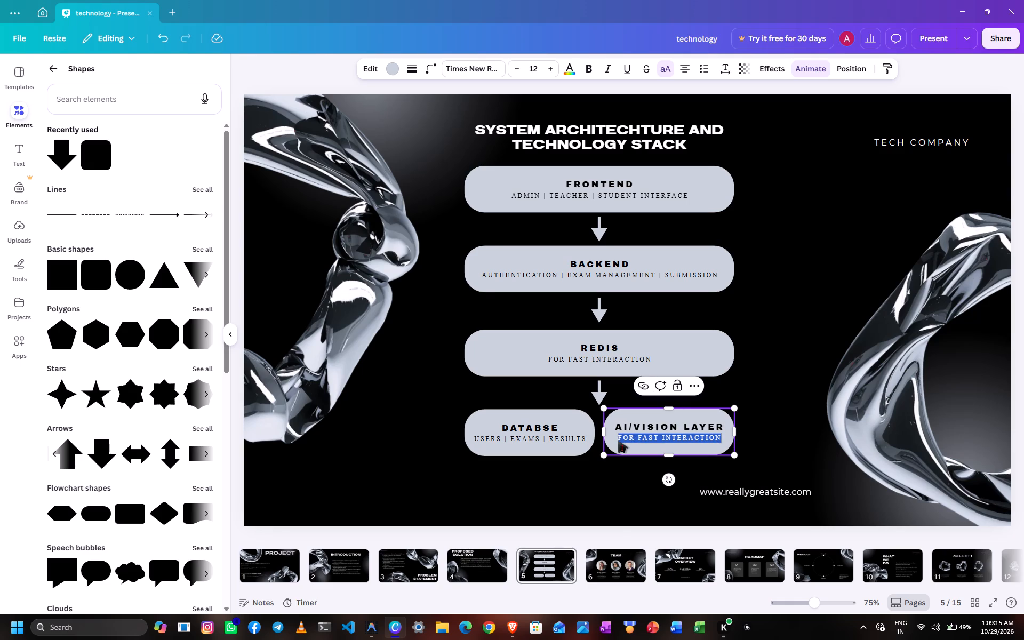
text(planned)
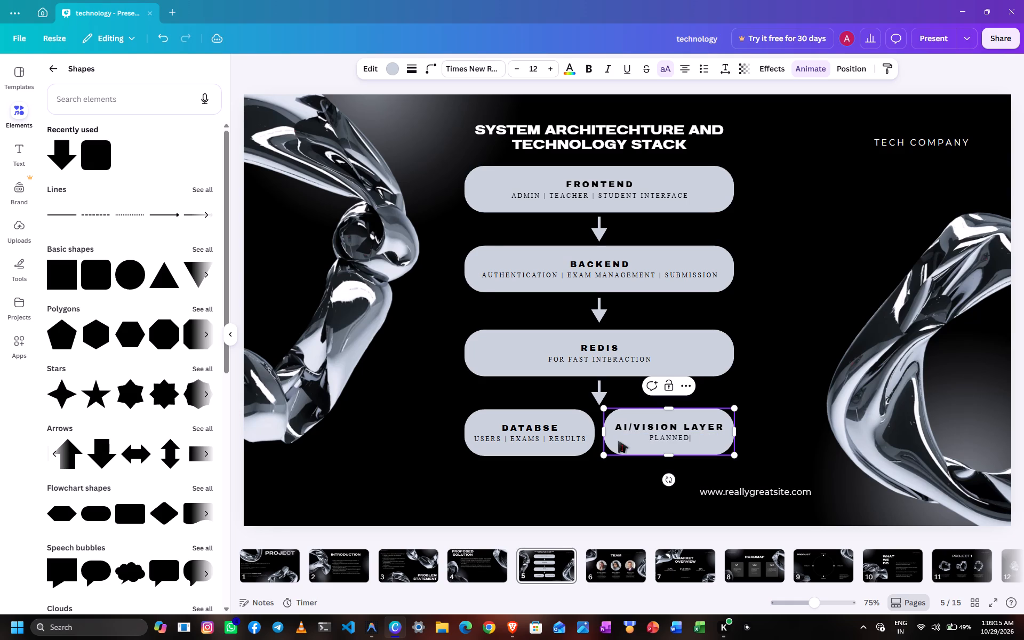
key(space)
key(BackSpace)
key(space)
text(monitoring)
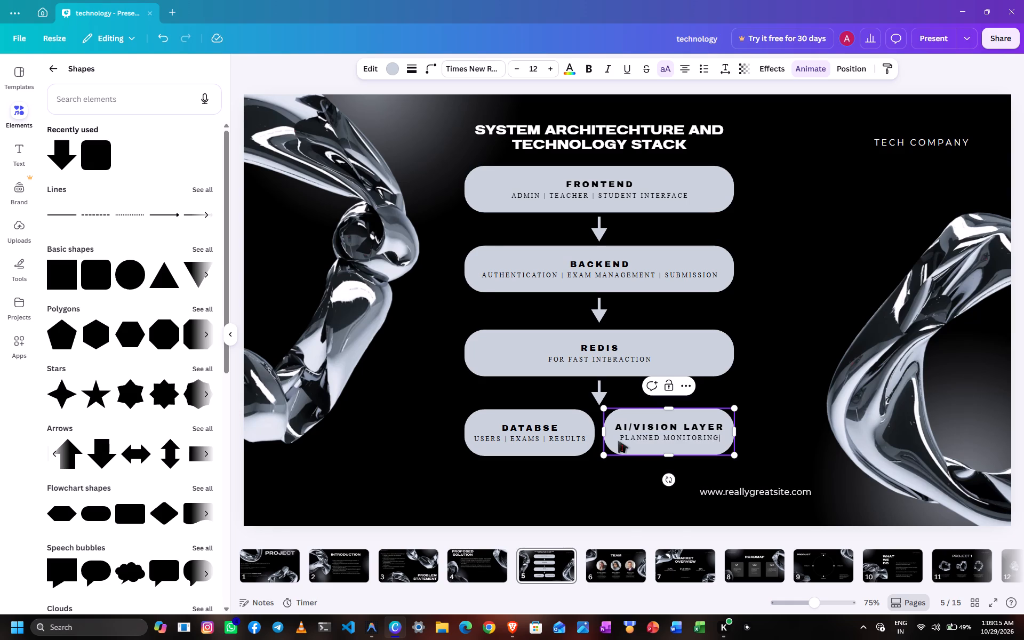
key(space)
text(analysis)
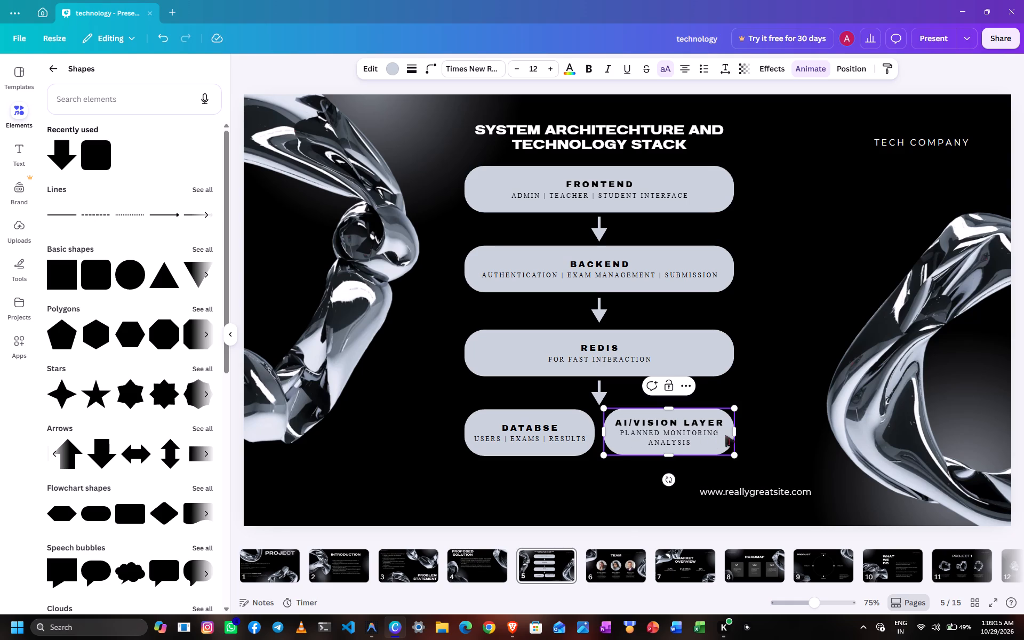
click(799, 355)
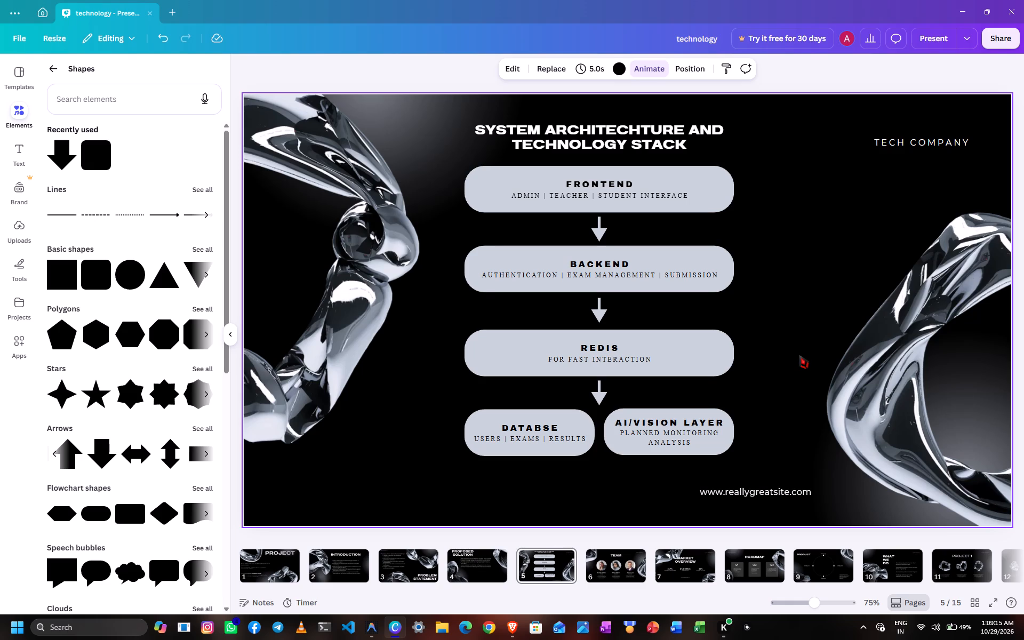
Shift the Frontend, Backend and wide Redis pills slightly left on the slide, keeping their ends and centres aligned with each other.
drag(618, 183, 583, 183)
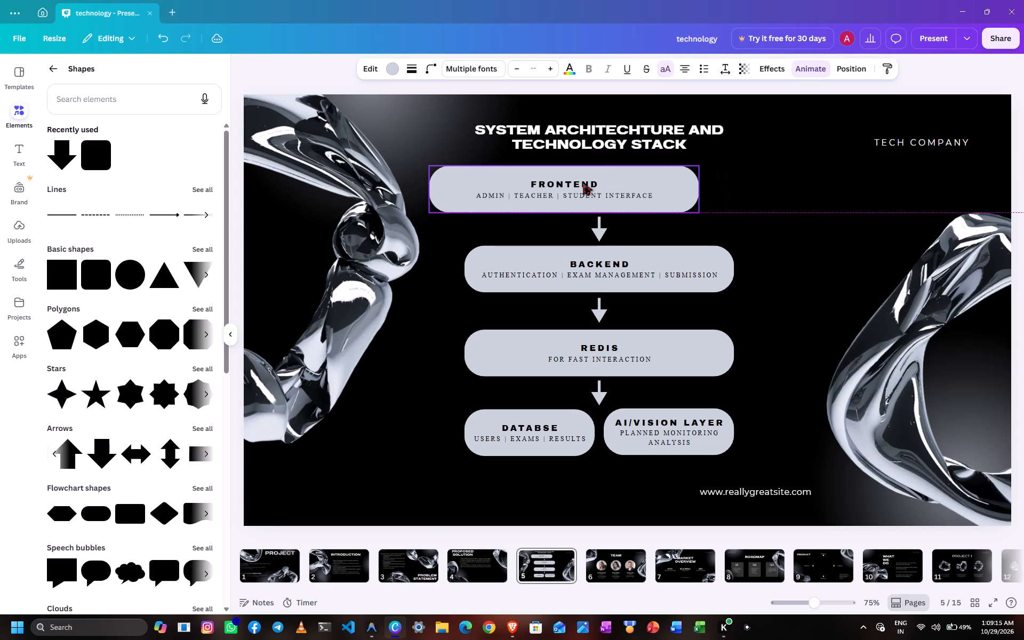
drag(583, 183, 578, 184)
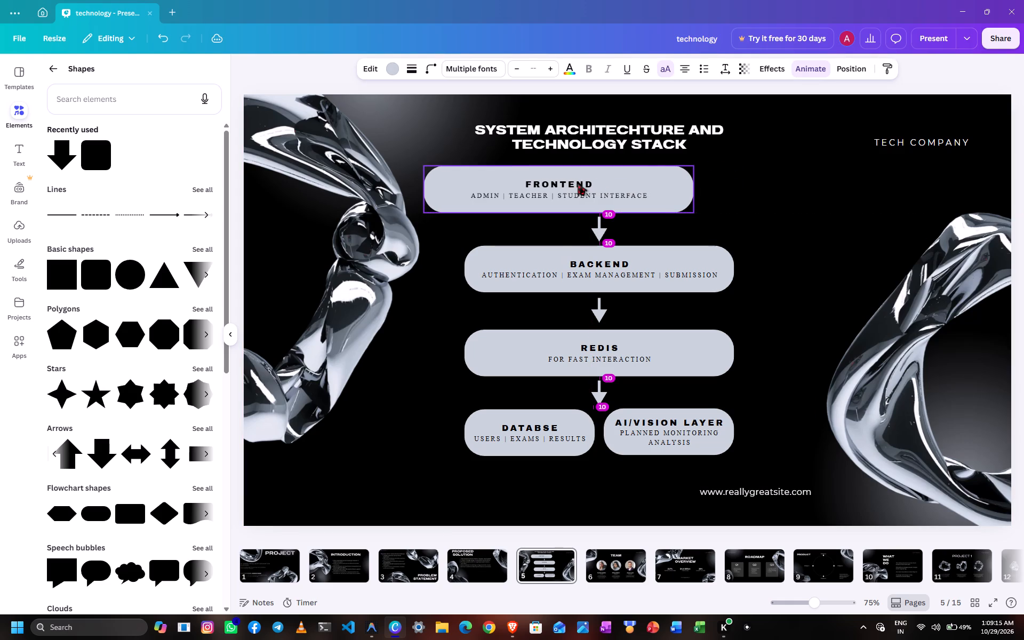
drag(578, 184, 579, 184)
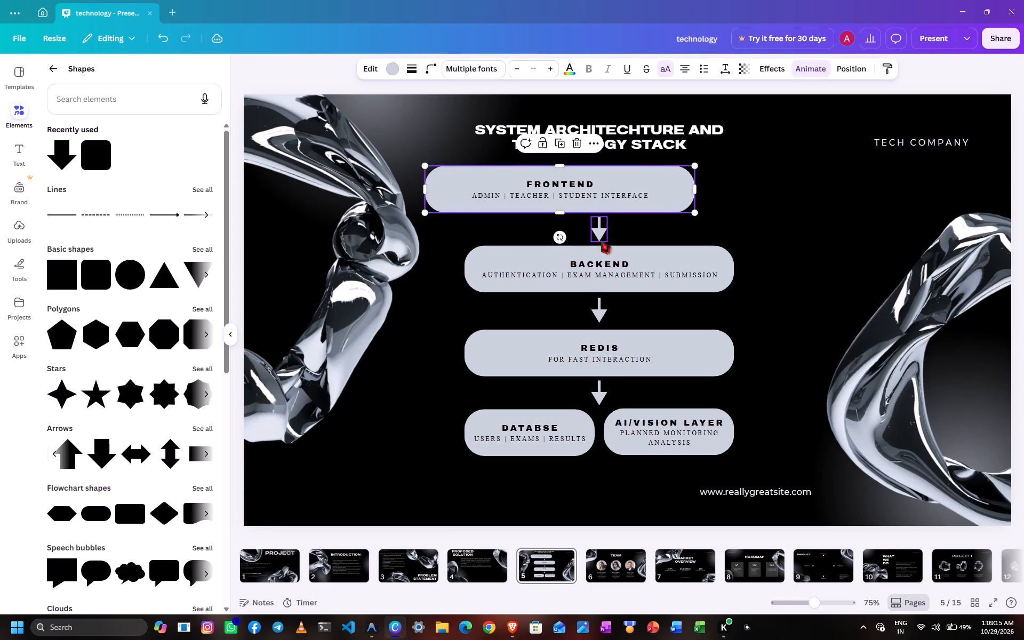
drag(602, 261, 563, 261)
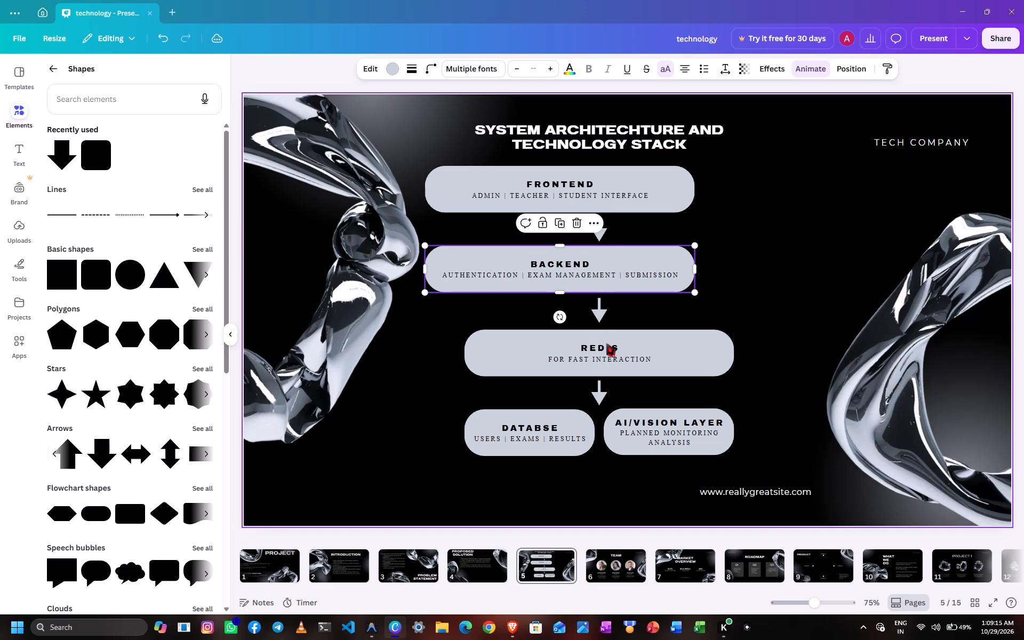
drag(608, 347, 571, 347)
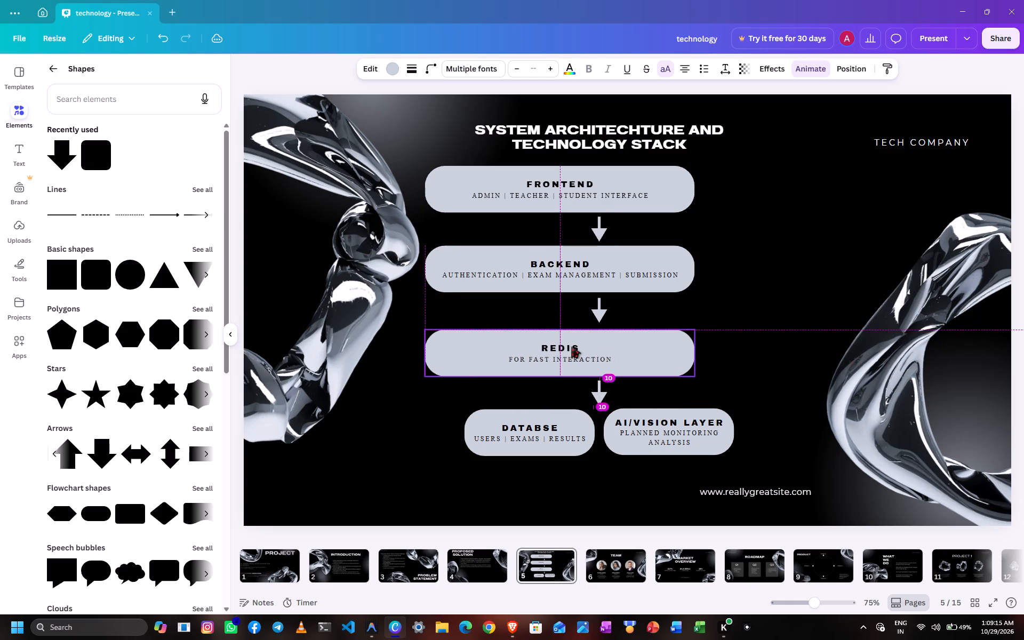
Shift the Databse and AI/Vision Layer pills left so their outer ends line up with the ends of the Redis pill.
drag(552, 431, 510, 431)
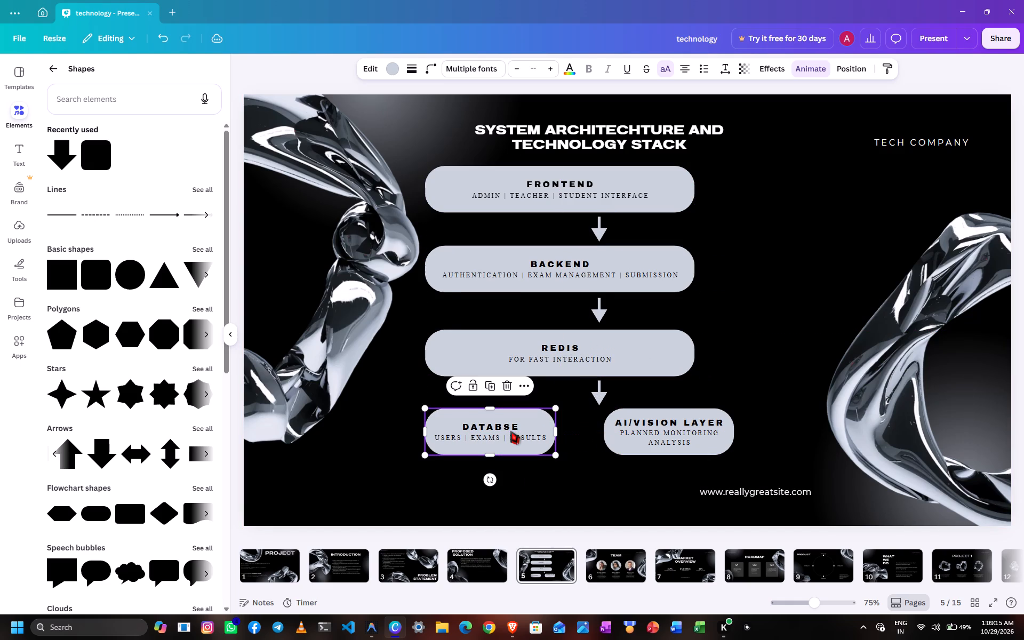
drag(665, 425, 643, 426)
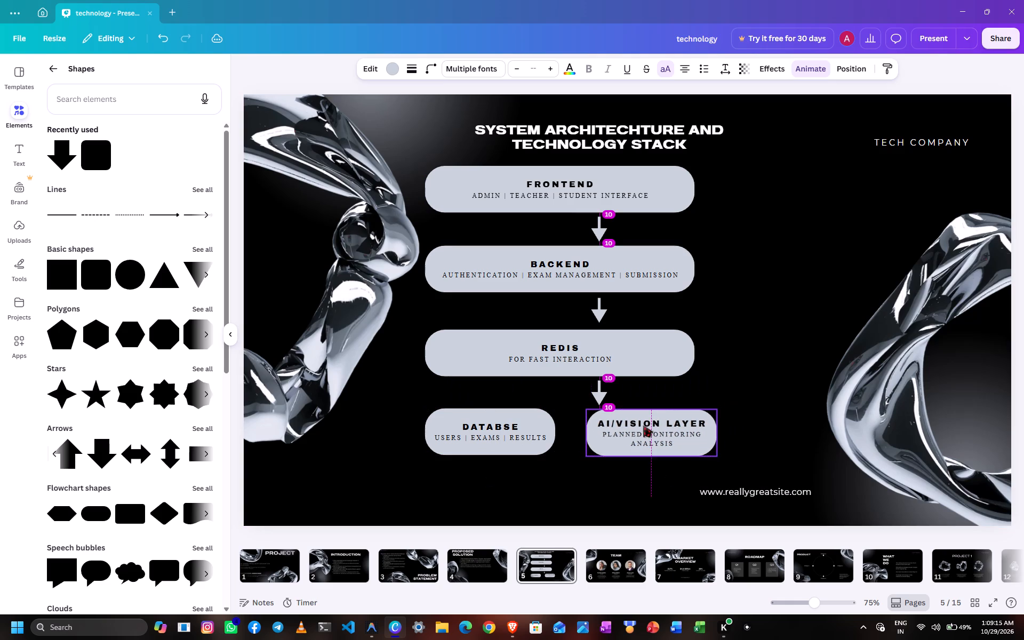
drag(643, 426, 622, 426)
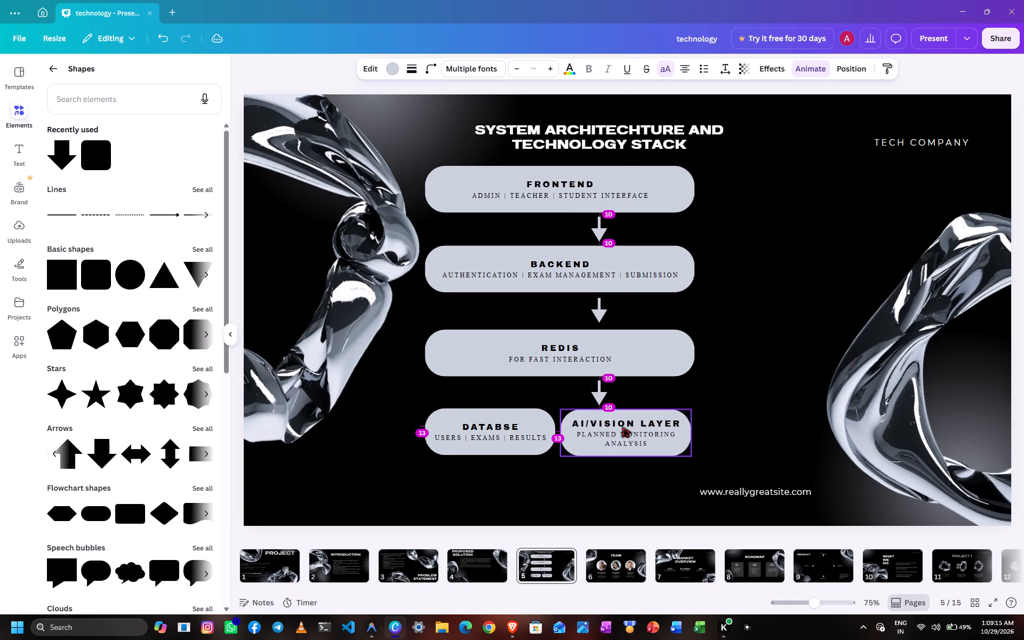
drag(622, 426, 625, 426)
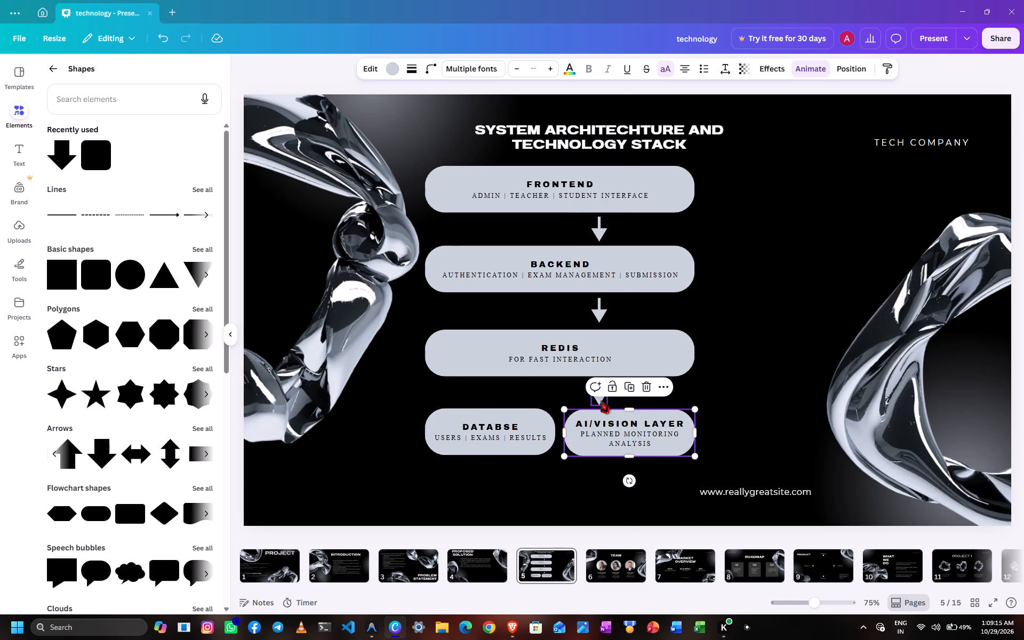
Centre the three down arrows between the pill rows on the centre line of the Frontend, Backend and Redis pills.
drag(601, 401, 569, 401)
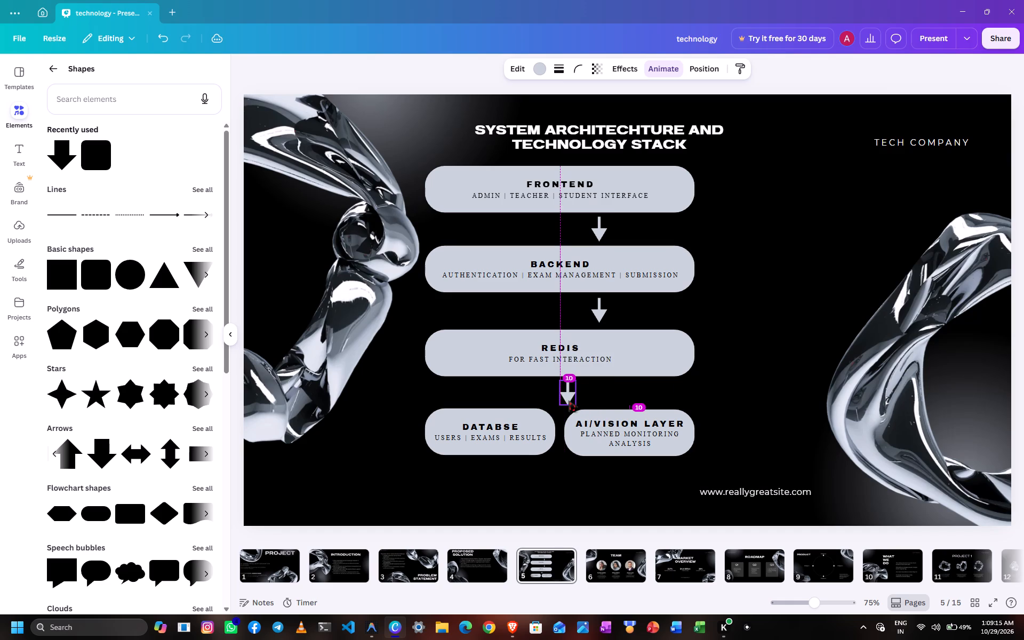
drag(569, 401, 564, 401)
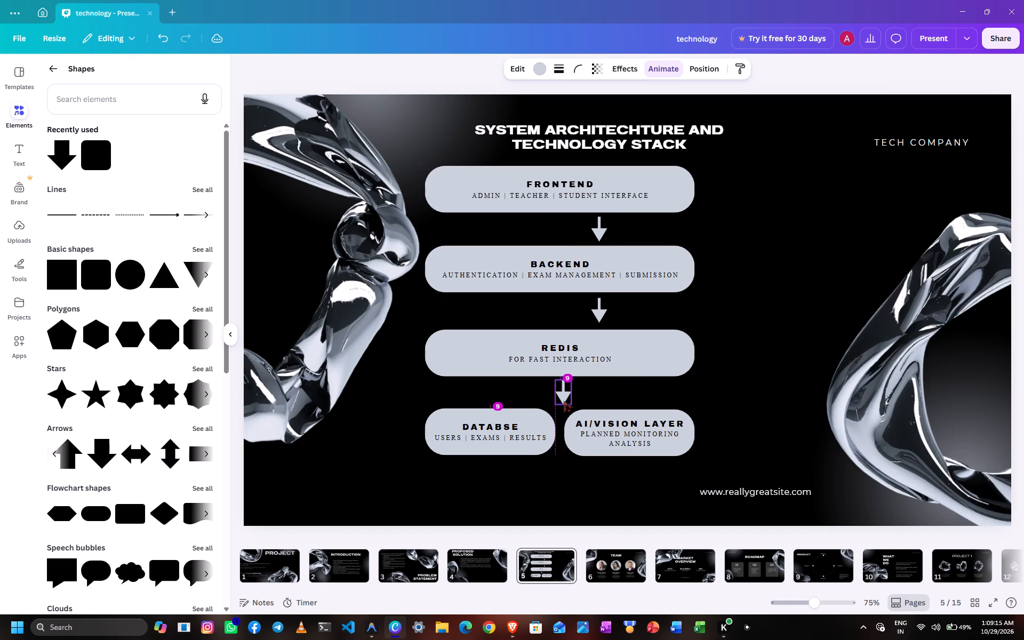
drag(564, 401, 563, 402)
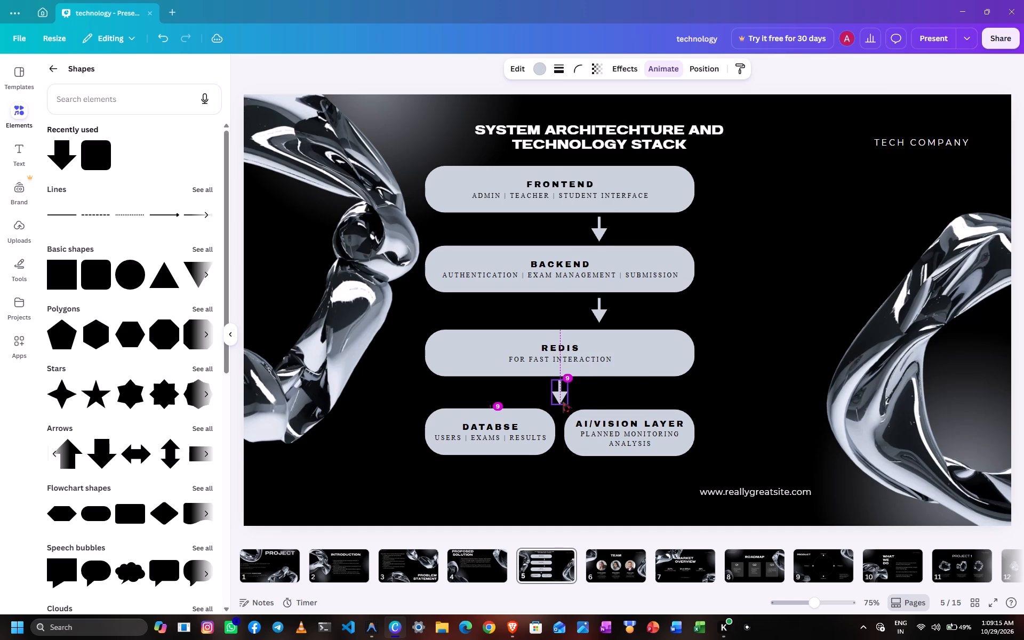
drag(563, 402, 563, 402)
click(563, 402)
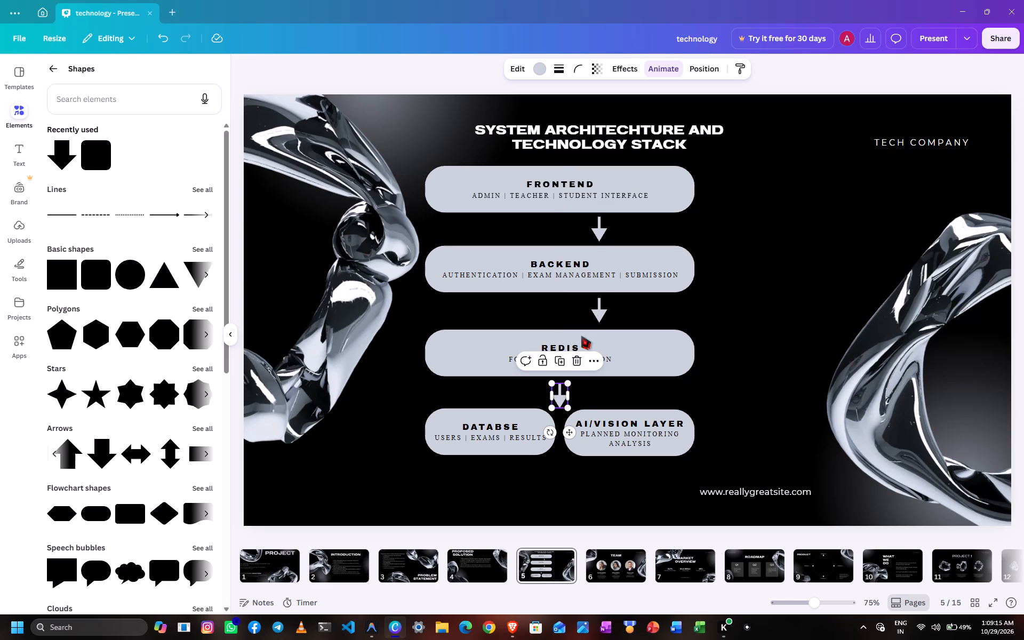
drag(598, 311, 561, 313)
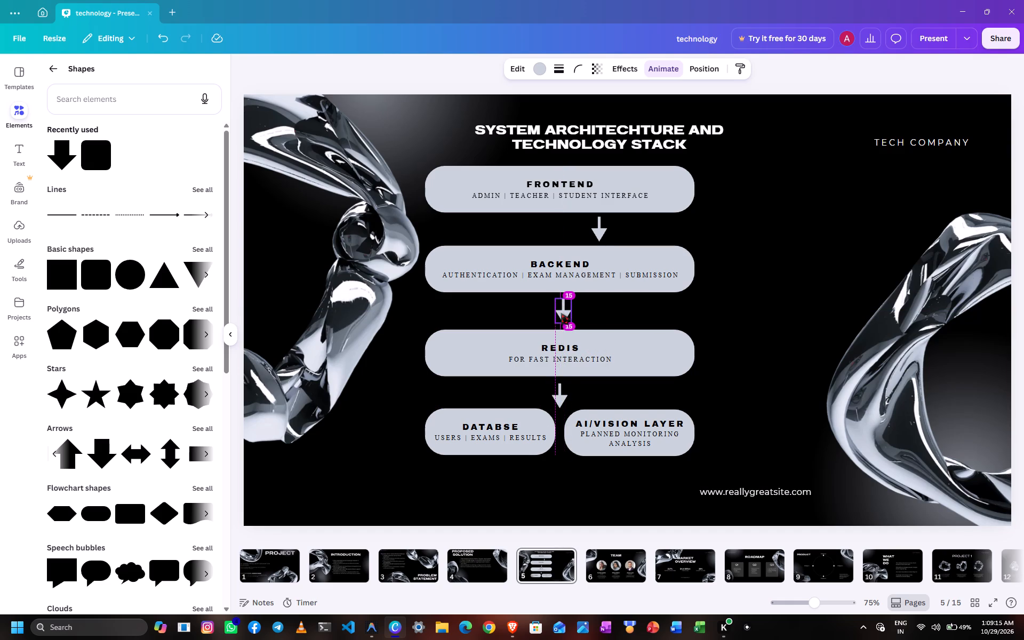
drag(561, 313, 558, 313)
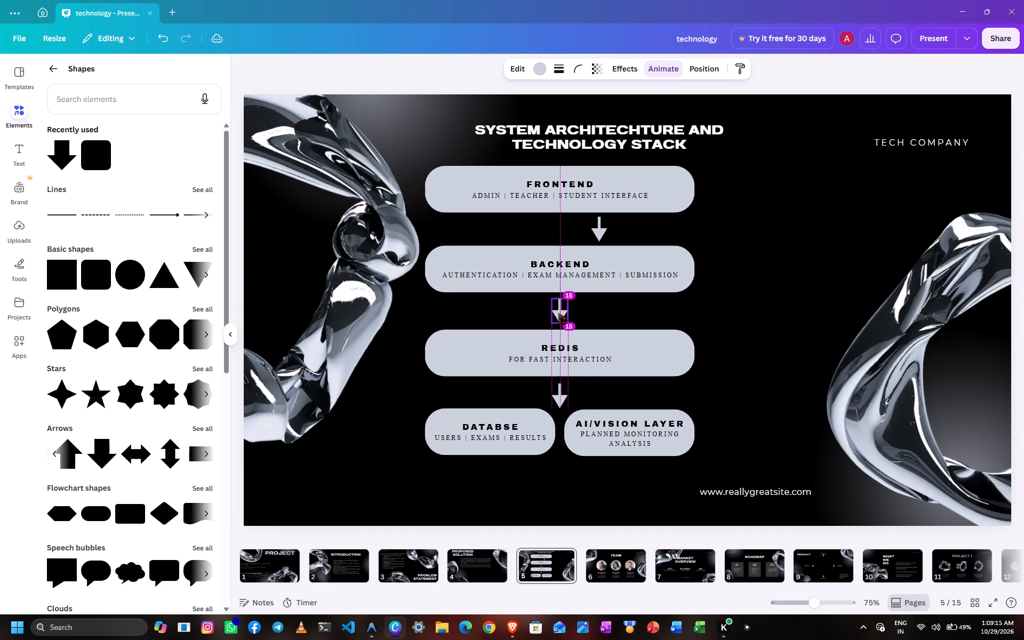
drag(558, 313, 559, 314)
drag(598, 227, 557, 225)
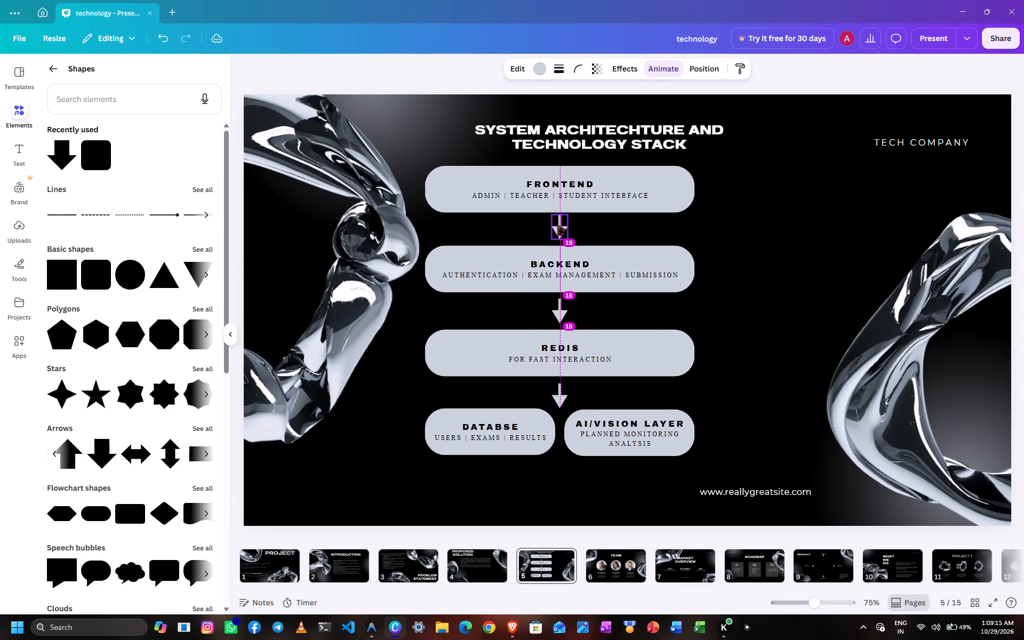
drag(557, 225, 557, 228)
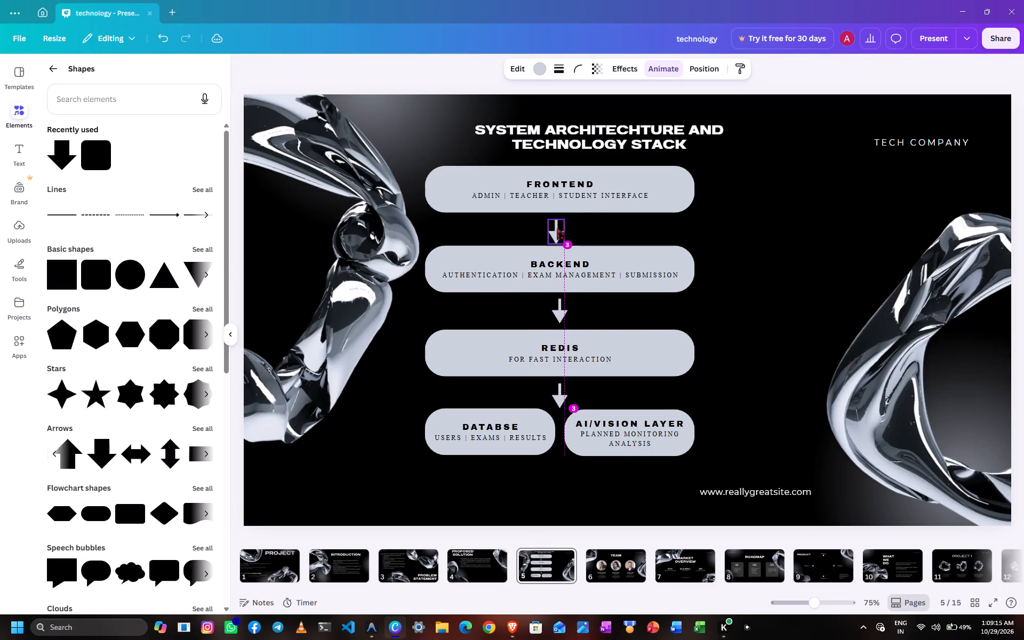
drag(557, 228, 559, 228)
click(826, 225)
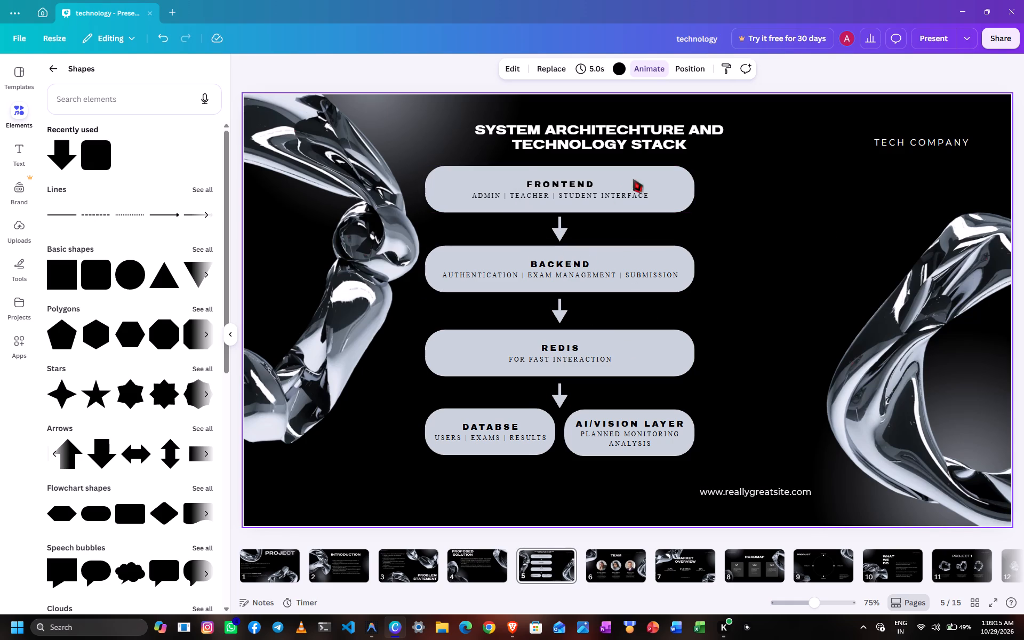
click(15, 106)
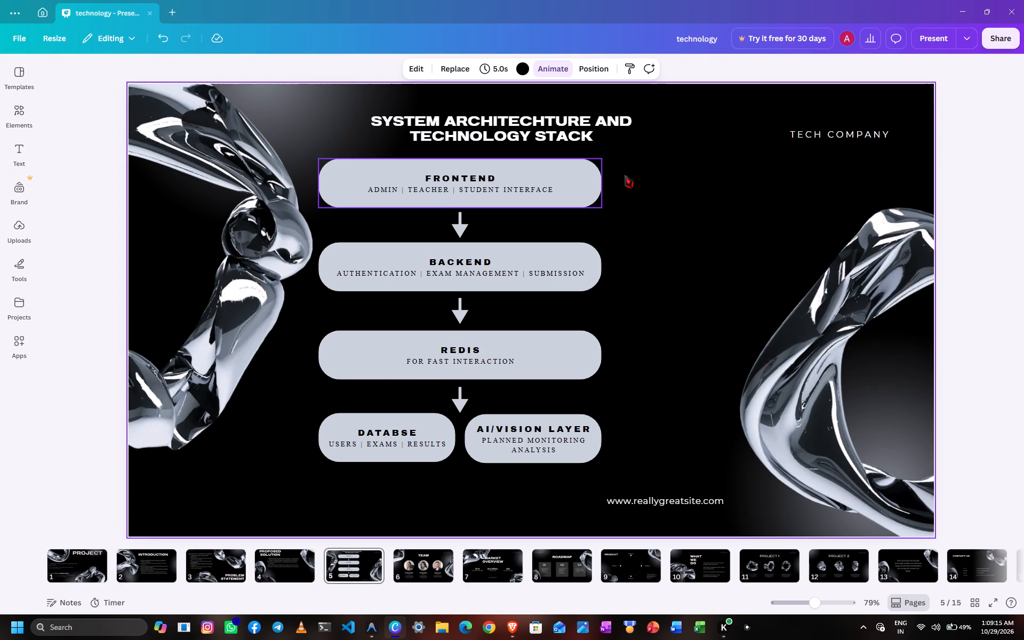
click(673, 500)
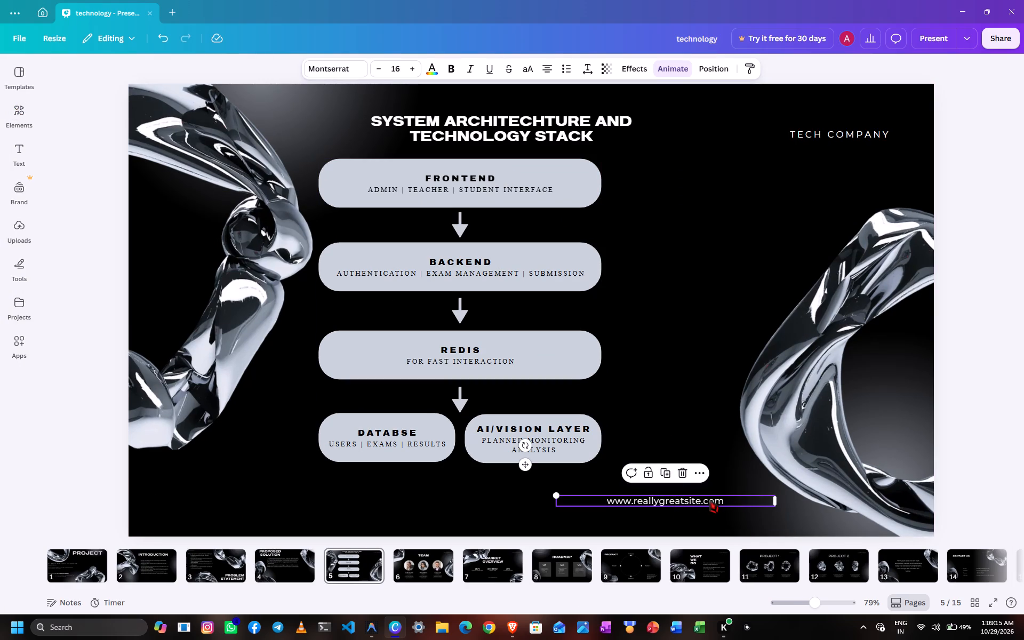
drag(709, 499, 763, 166)
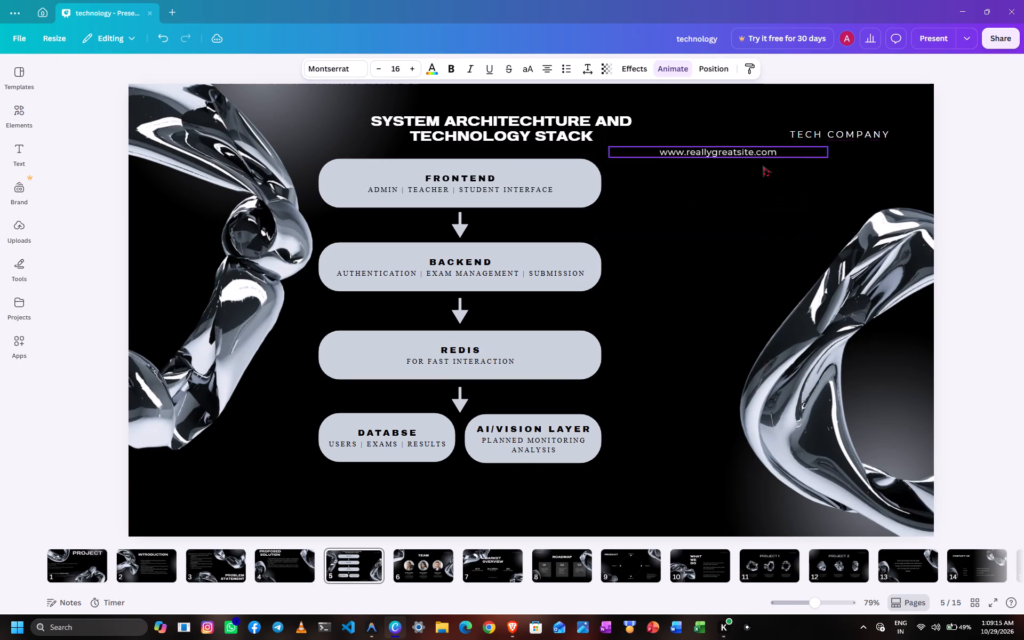
drag(763, 166, 769, 193)
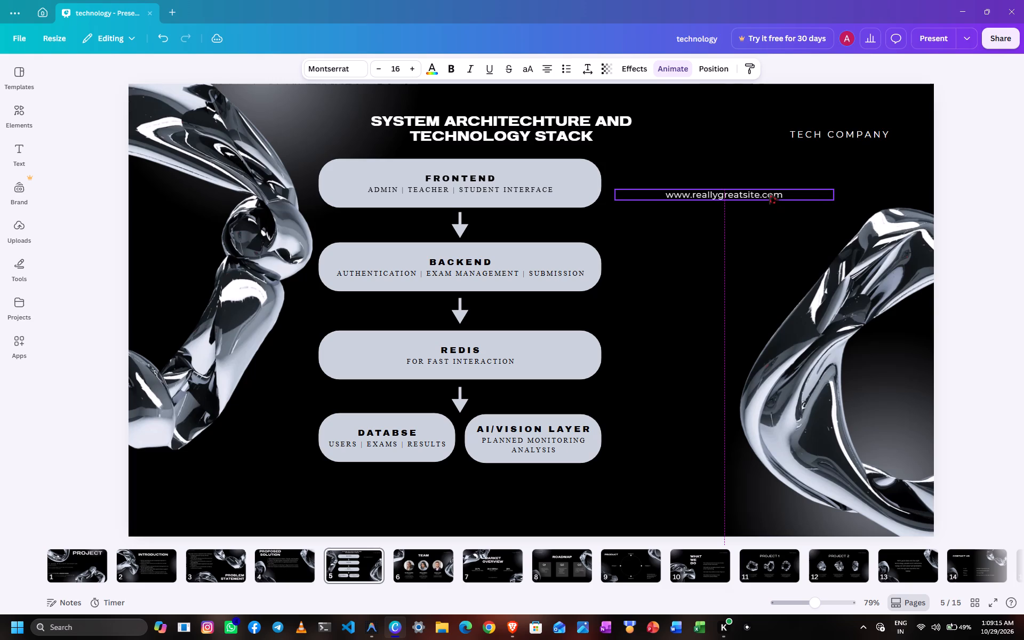
drag(769, 193, 774, 171)
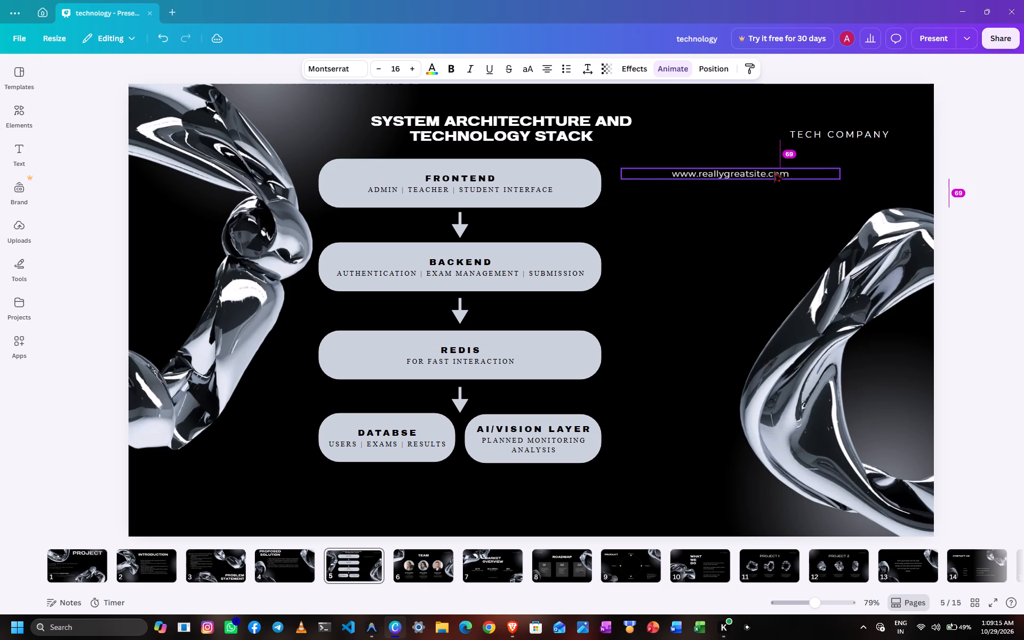
drag(774, 171, 779, 170)
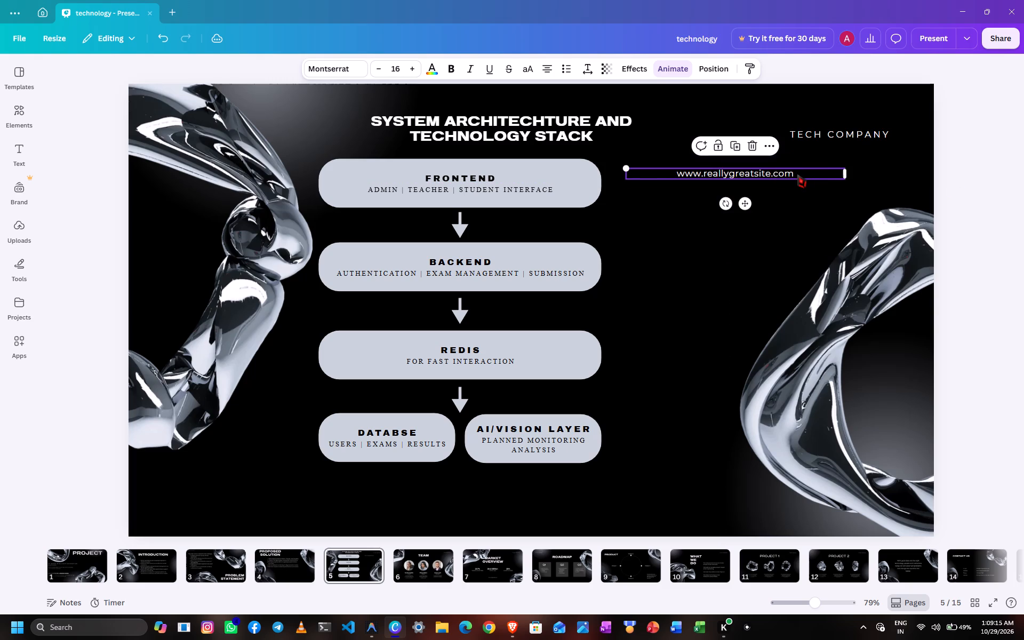
Replace the website text with numbered item 1, "proposed architechture : frontend, backend, redis, database, and AI servise".
click(797, 173)
click(797, 173)
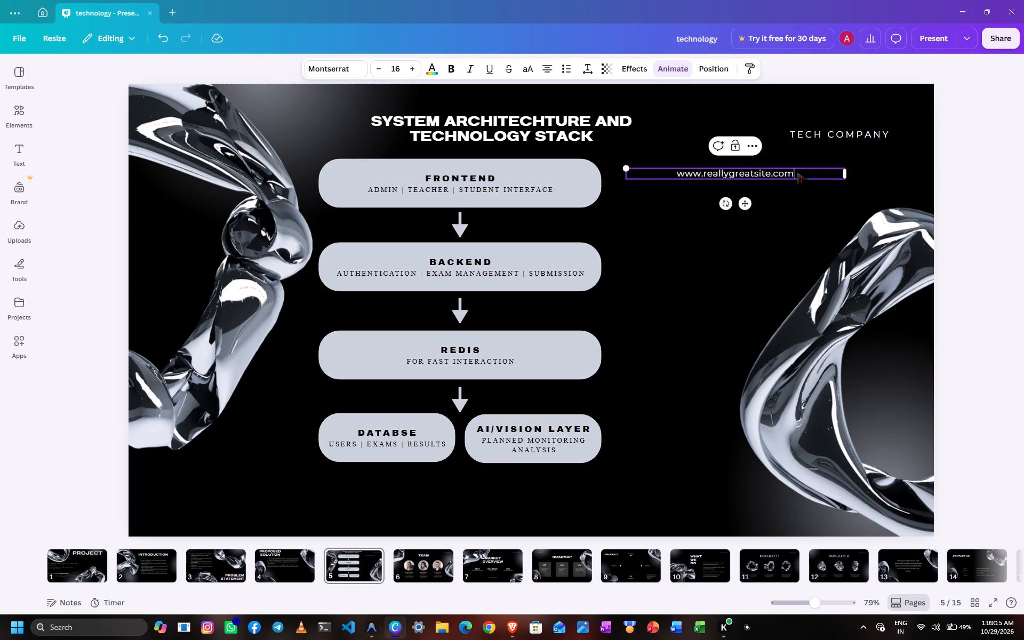
drag(797, 173, 677, 173)
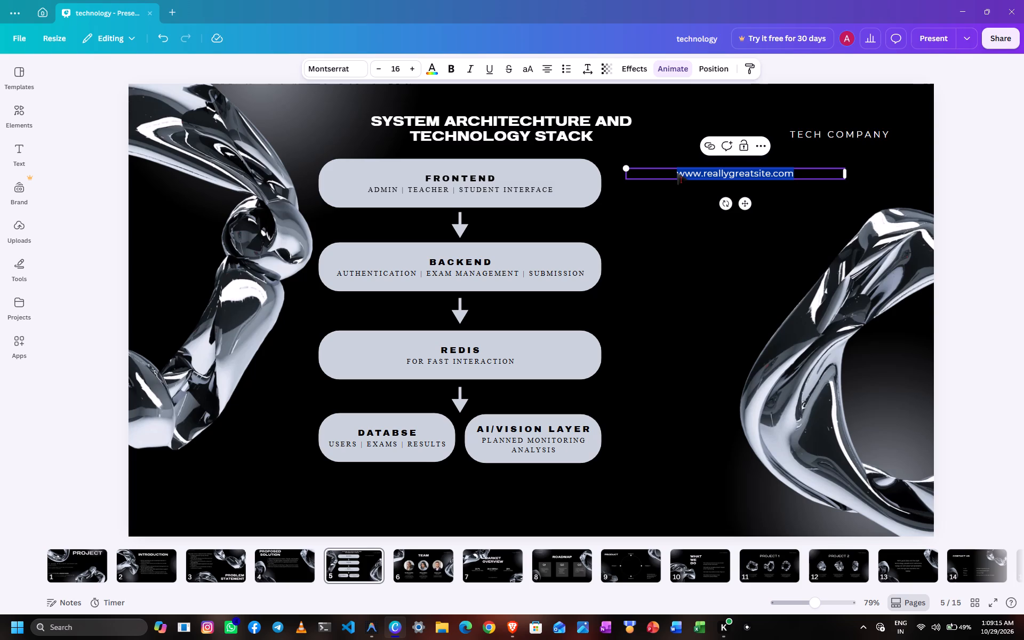
text(1.)
key(space)
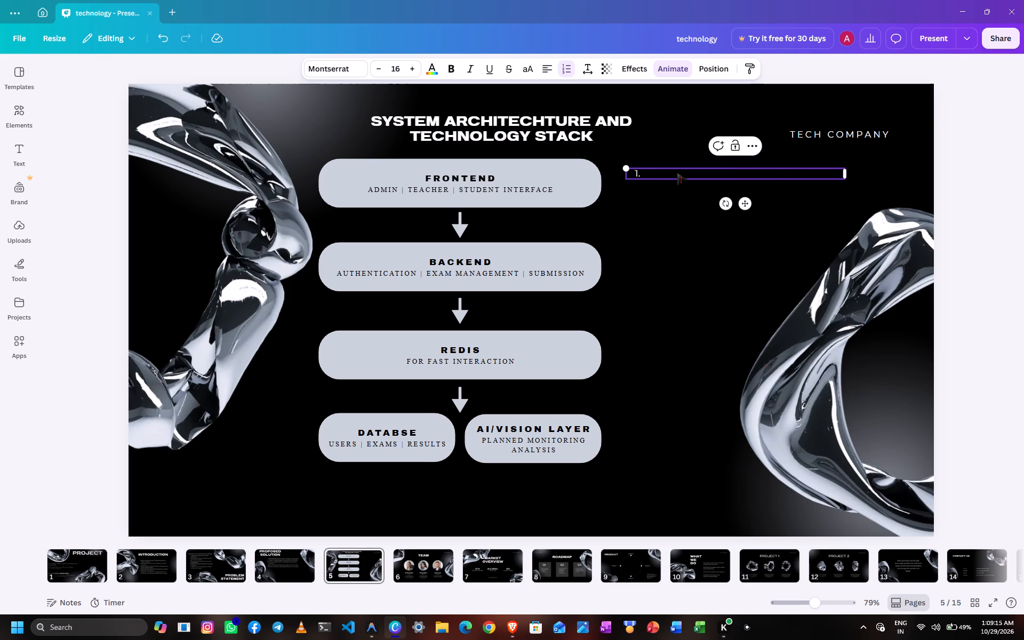
text(proposed)
key(space)
text(architechture)
key(space)
text(:)
key(space)
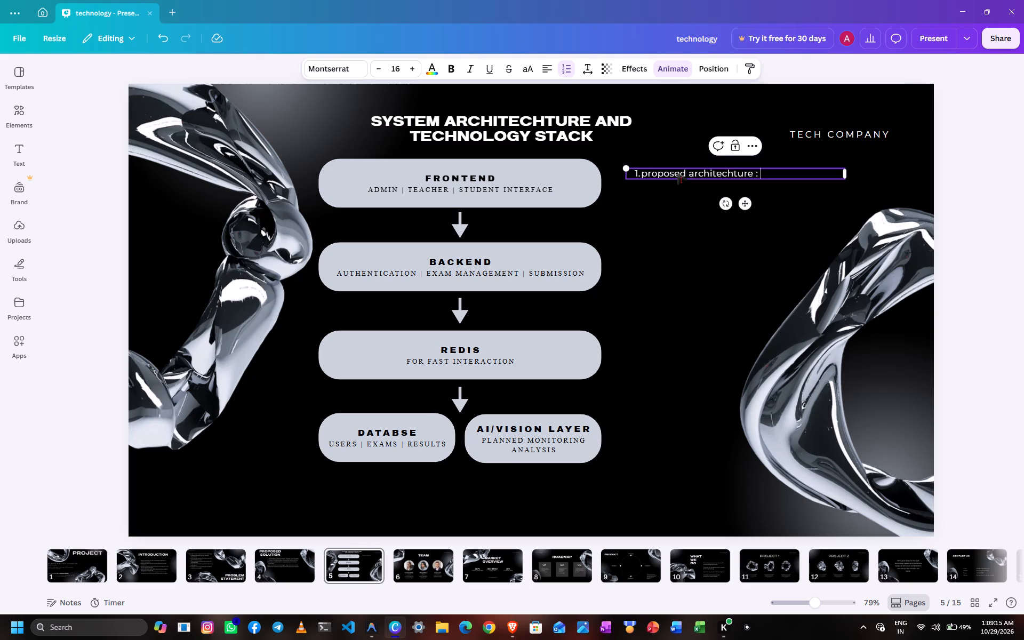
text(frontend, backend)
key(space)
key(BackSpace)
text(,)
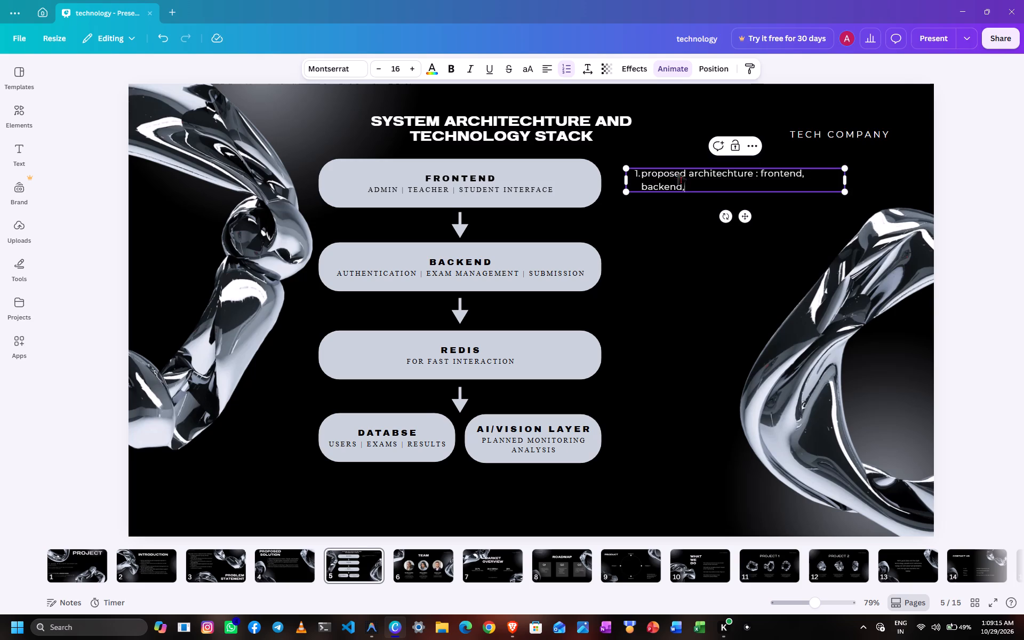
key(space)
text(redis,)
key(space)
text(data)
key(BackSpace)
key(BackSpace)
text(ta)
text(base)
text(, and AI)
key(shift+space)
text(servise)
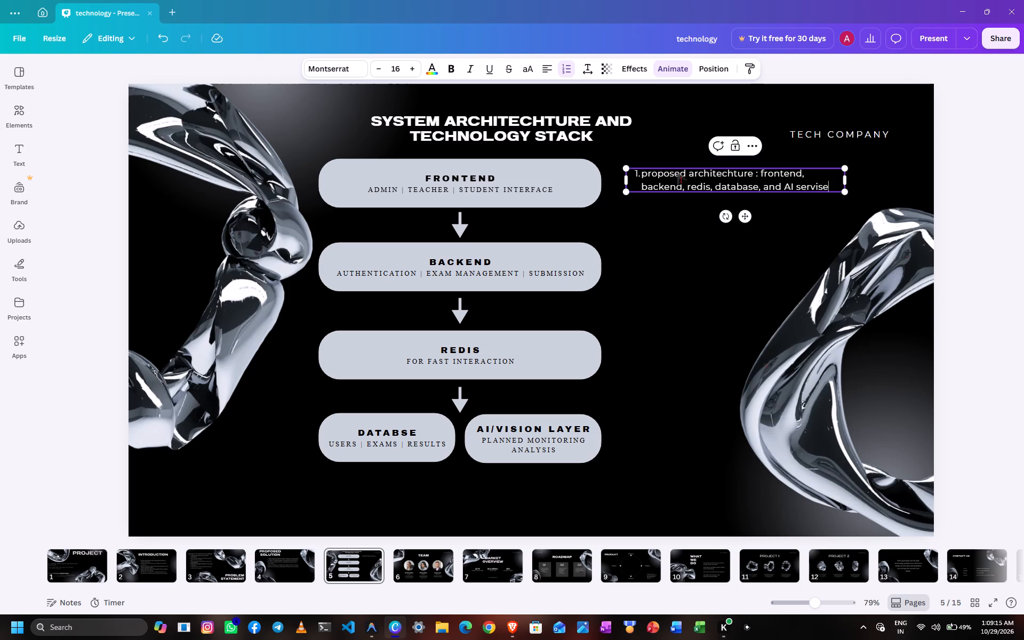
Add numbered item 2 to the notes beside the Frontend pill: "Security through authentication, authorization, and validation.".
key(Return)
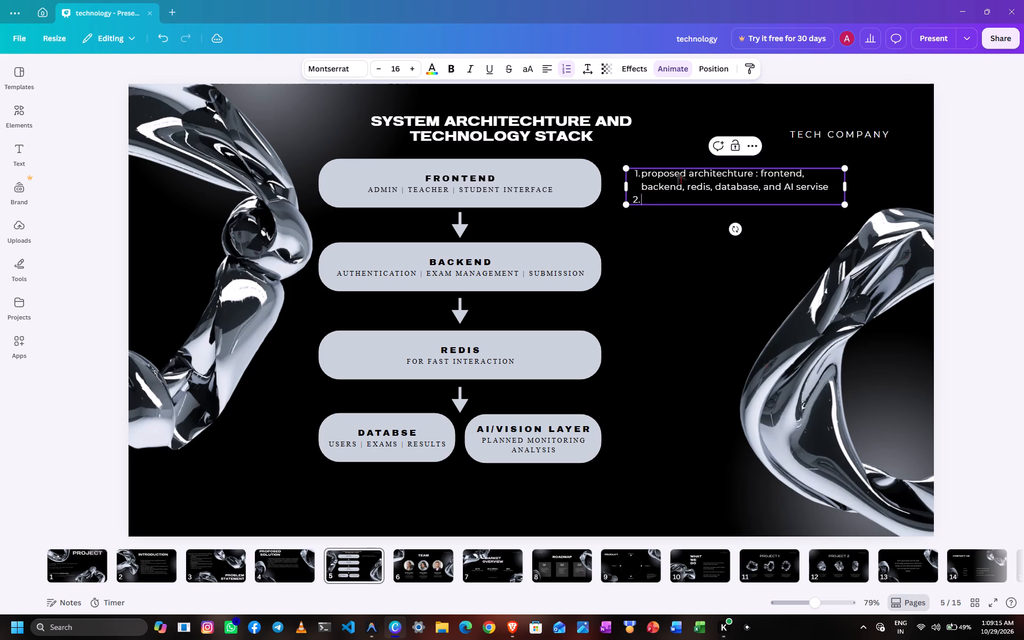
text(Sec)
text(urity)
key(space)
text(through)
key(space)
text(authentication)
key(space)
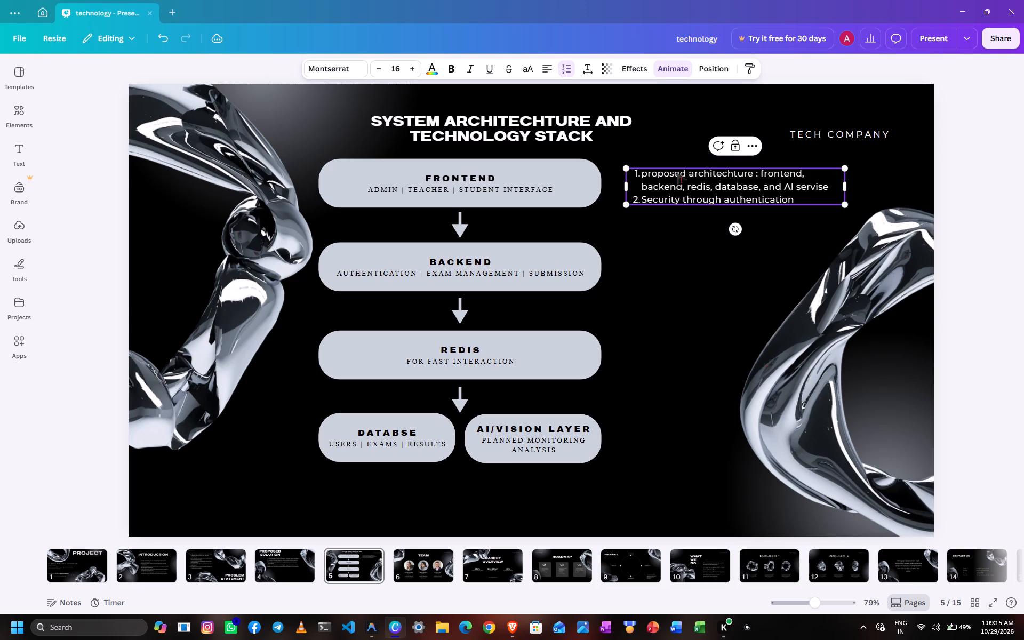
key(BackSpace)
text(, auth)
text(orization)
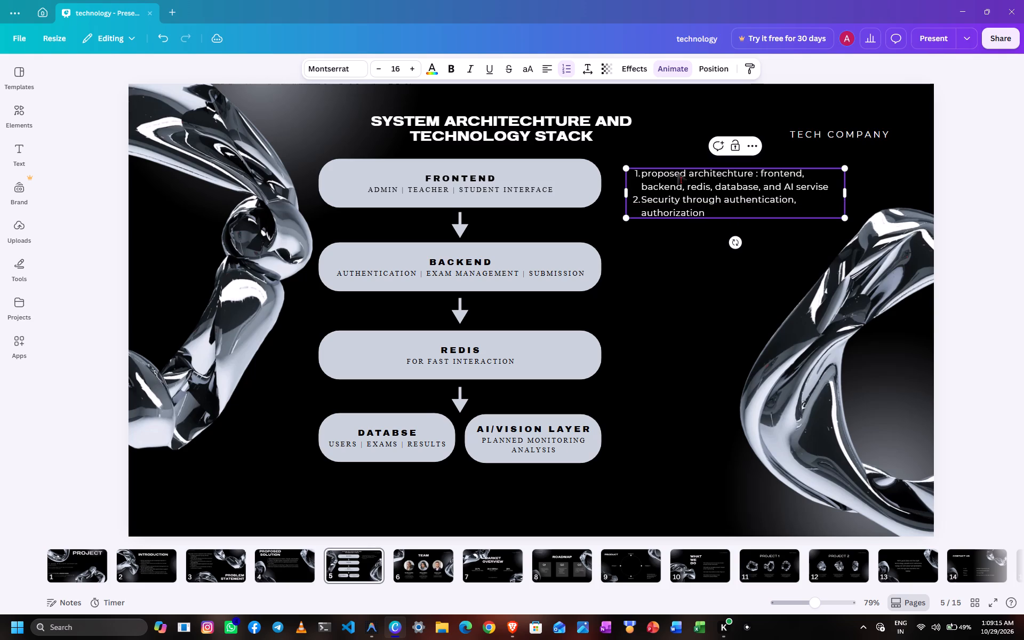
text(, and)
key(space)
text(validation)
key(period)
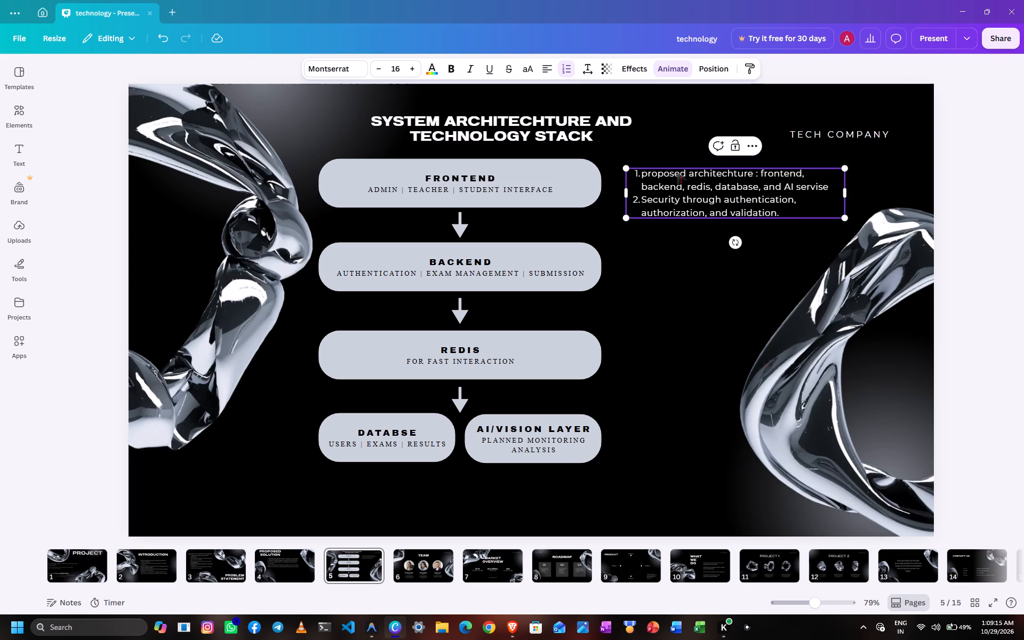
click(654, 286)
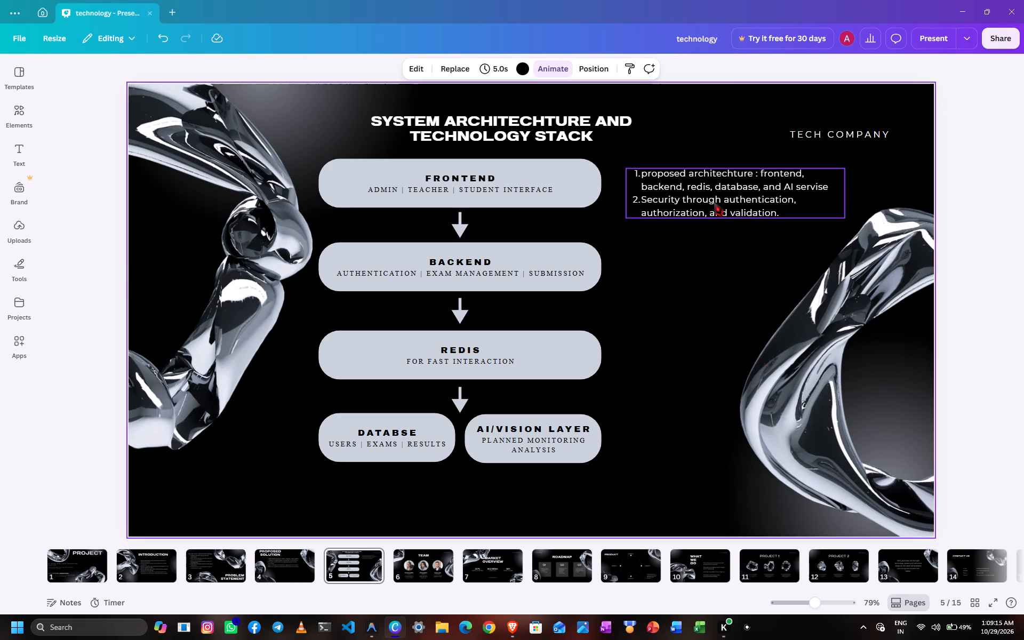
Enlarge the numbered notes to about font size 19 and move them closer to the Frontend pill, level with its top edge.
click(707, 196)
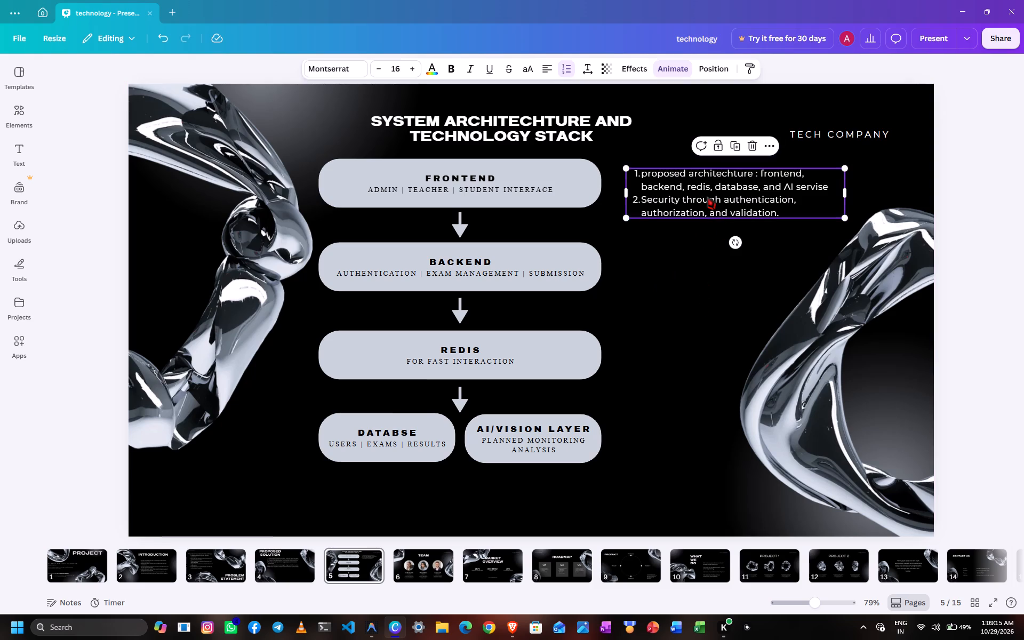
drag(844, 218, 881, 250)
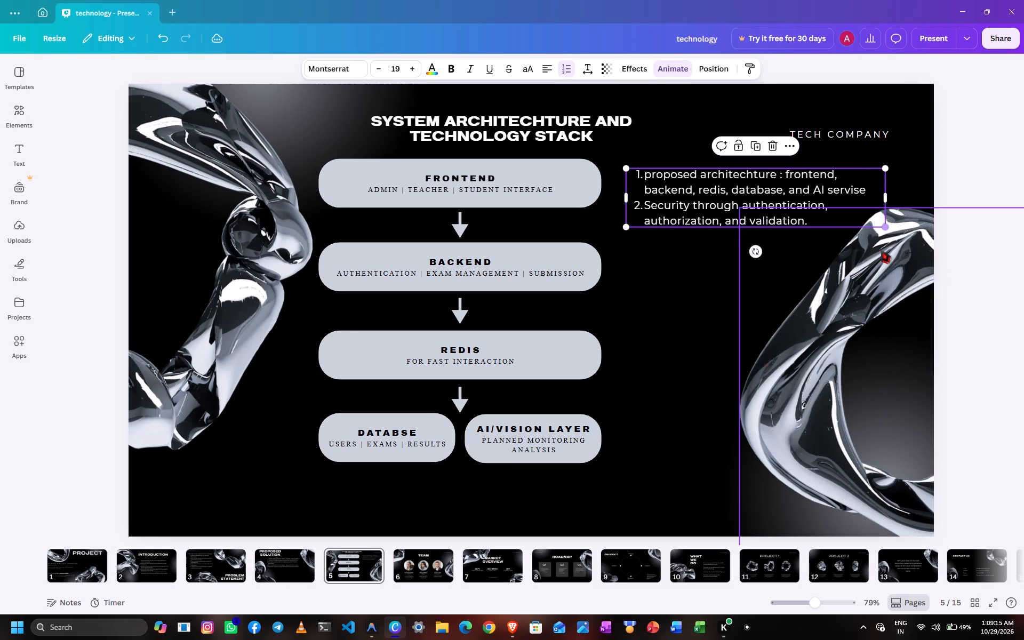
drag(817, 207, 795, 204)
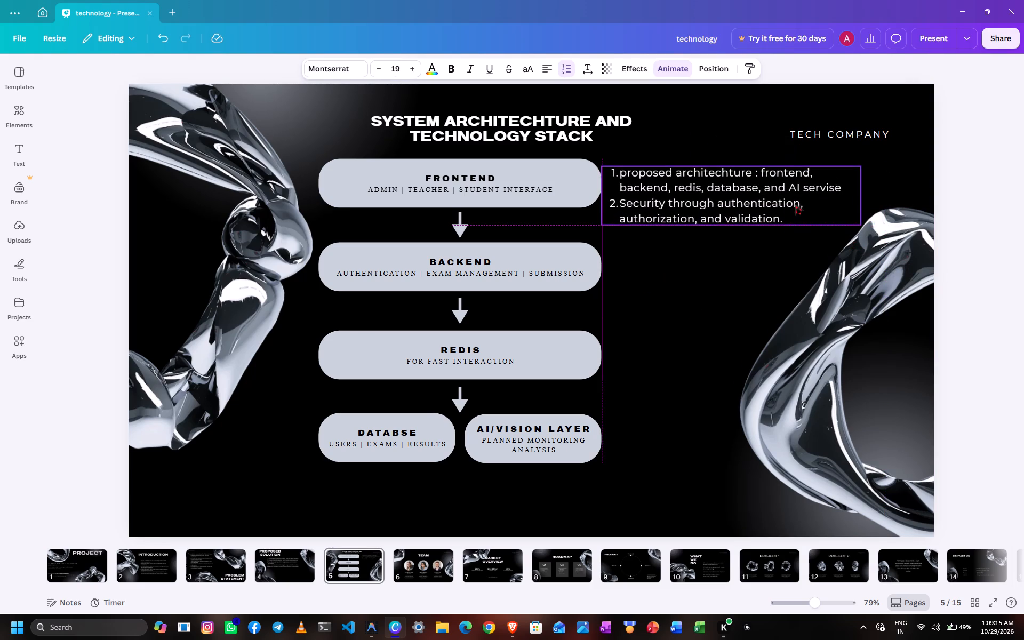
drag(795, 204, 798, 200)
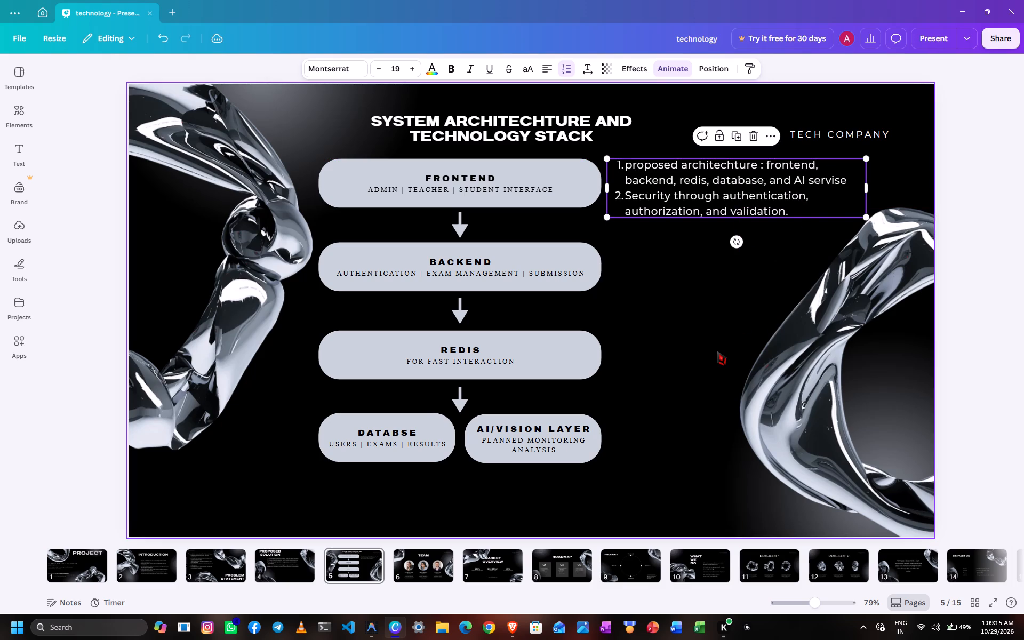
click(717, 351)
click(991, 228)
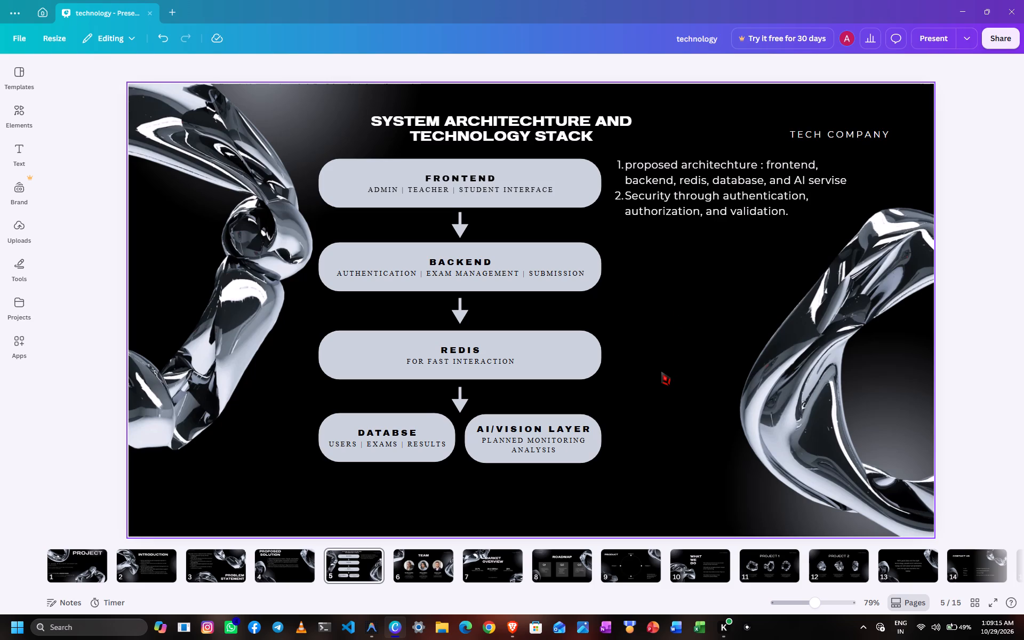
Go on to the Team slide, comparing it with the System Architecture and Technology Stack slide.
key(Right)
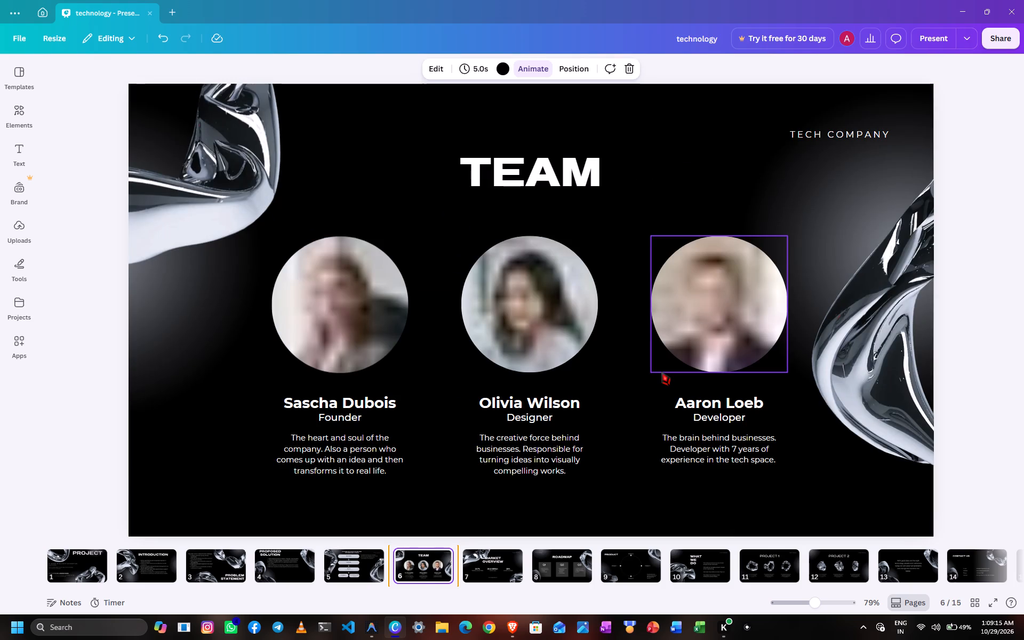
key(Left)
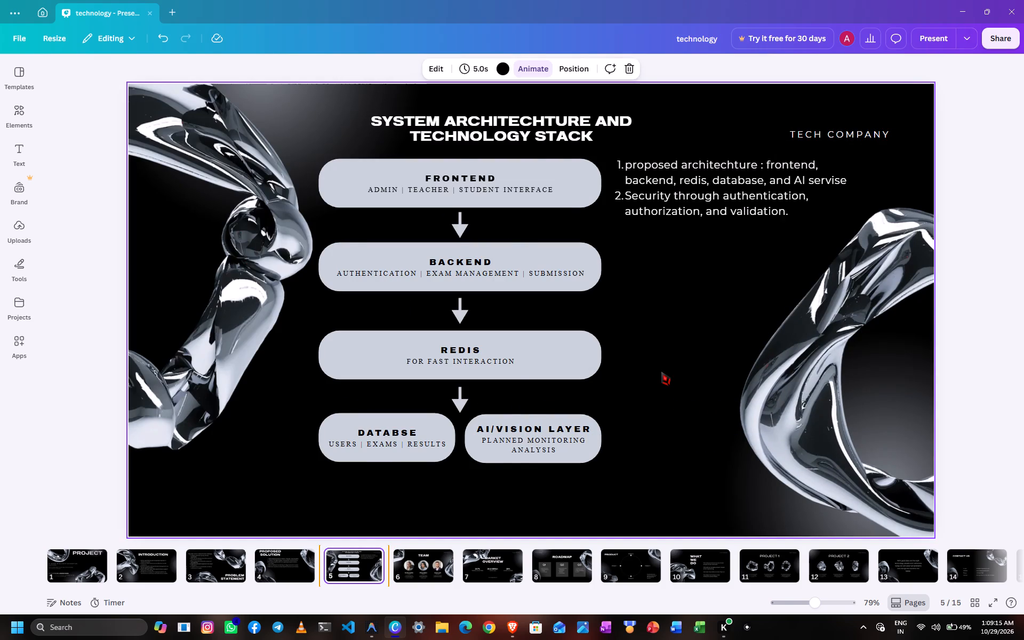
key(Right)
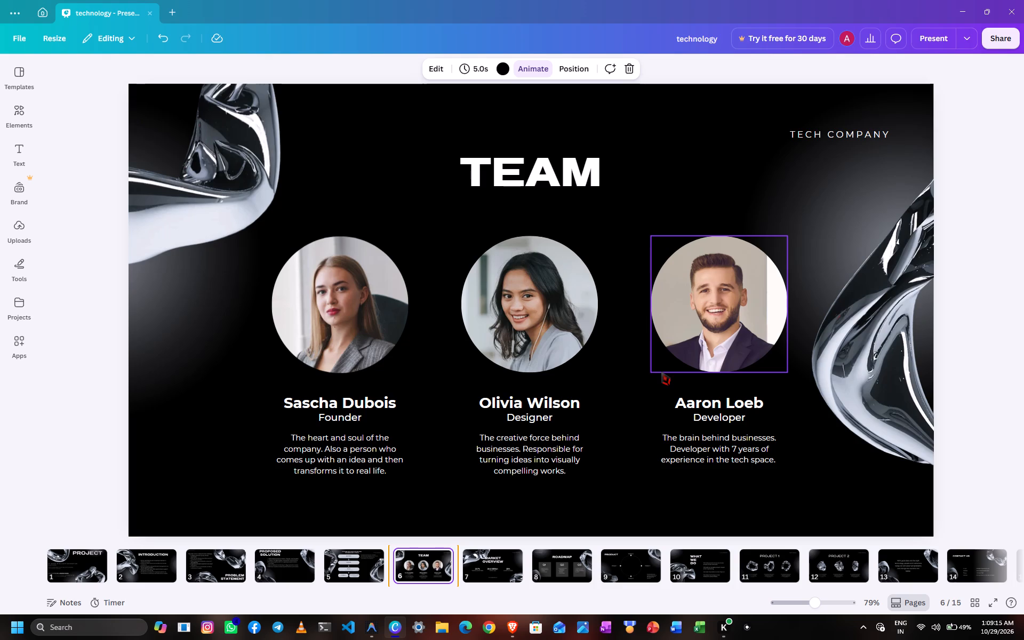
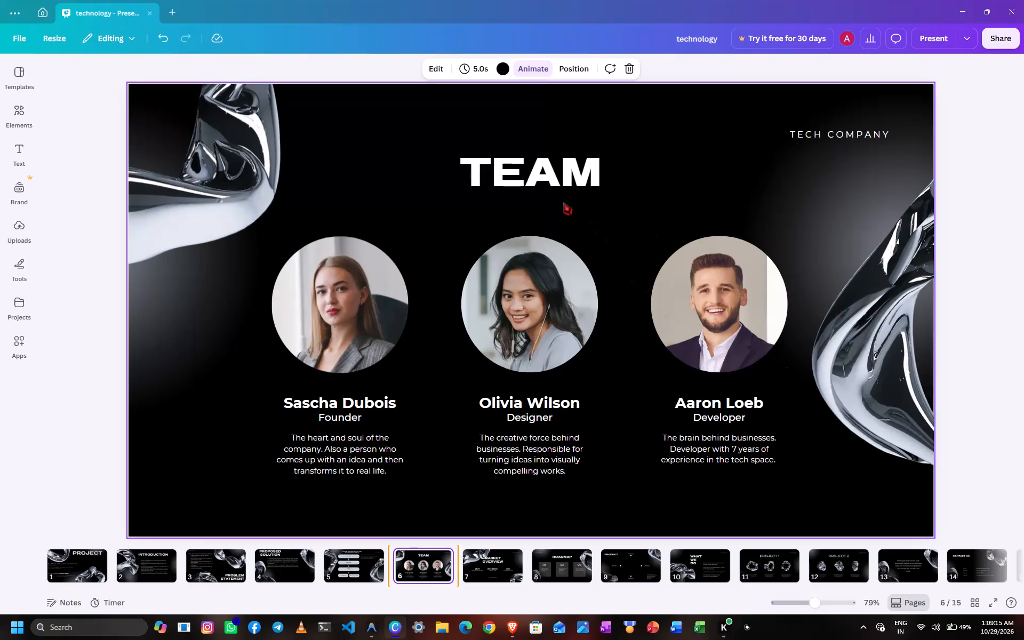
Replace the "TEAM" title with "Core module" and widen its text box so the title fits on one line.
double_click(538, 179)
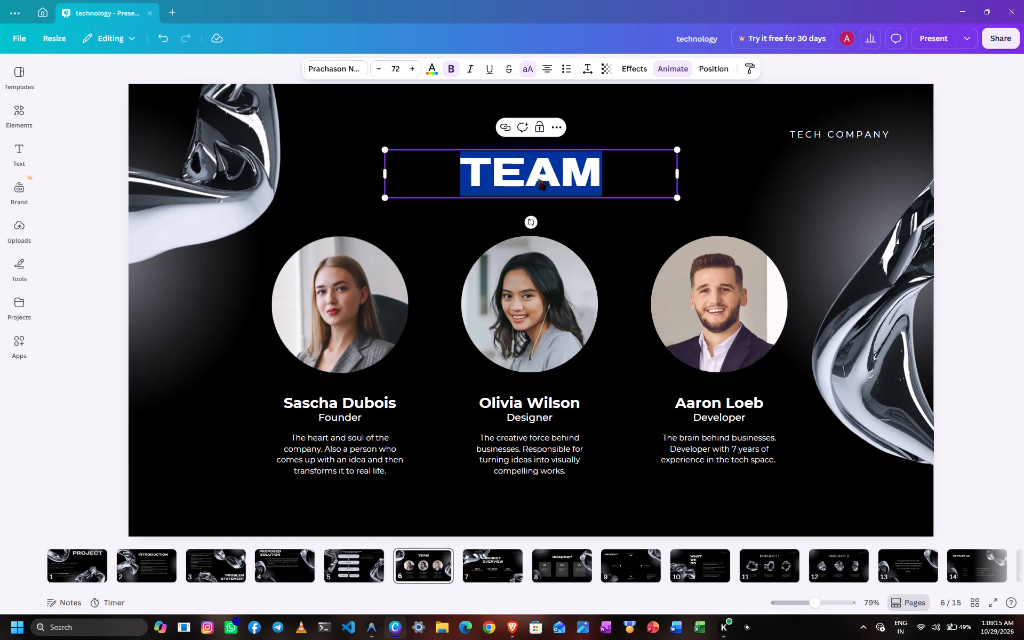
text(Core)
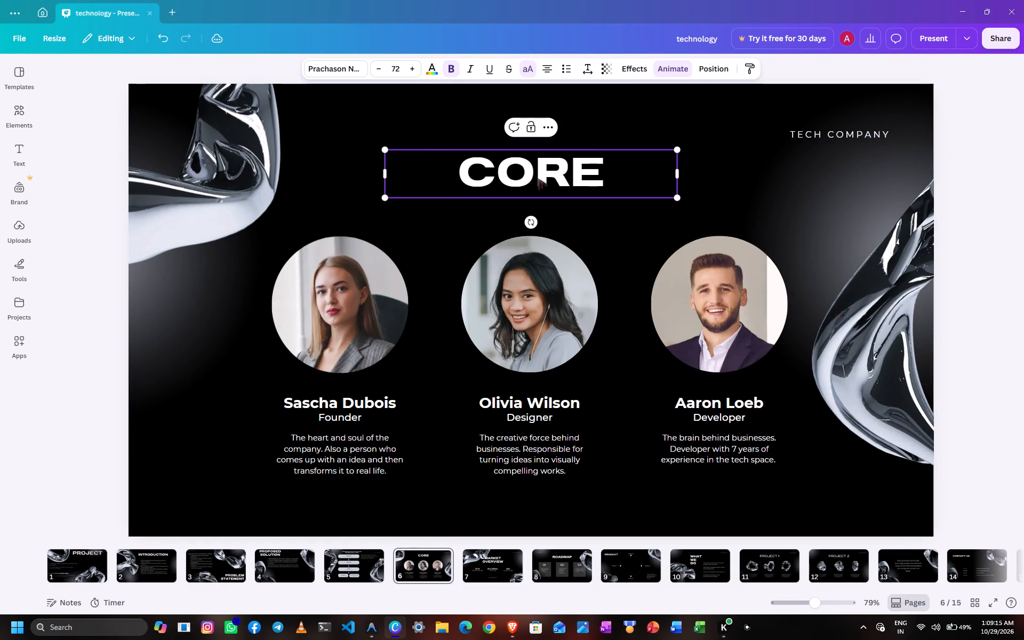
key(space)
text(mo)
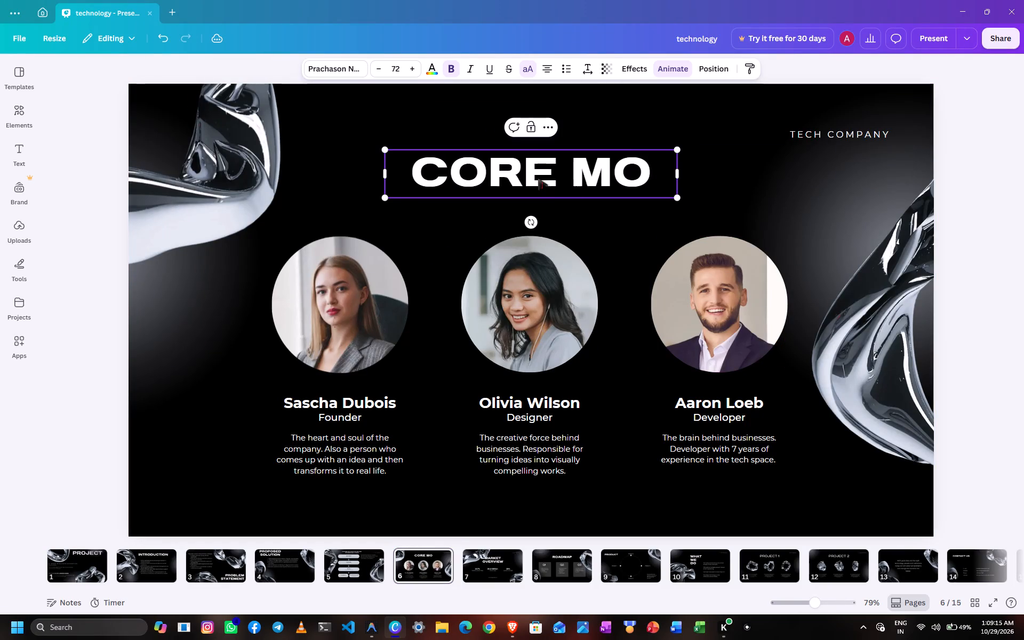
text(dule)
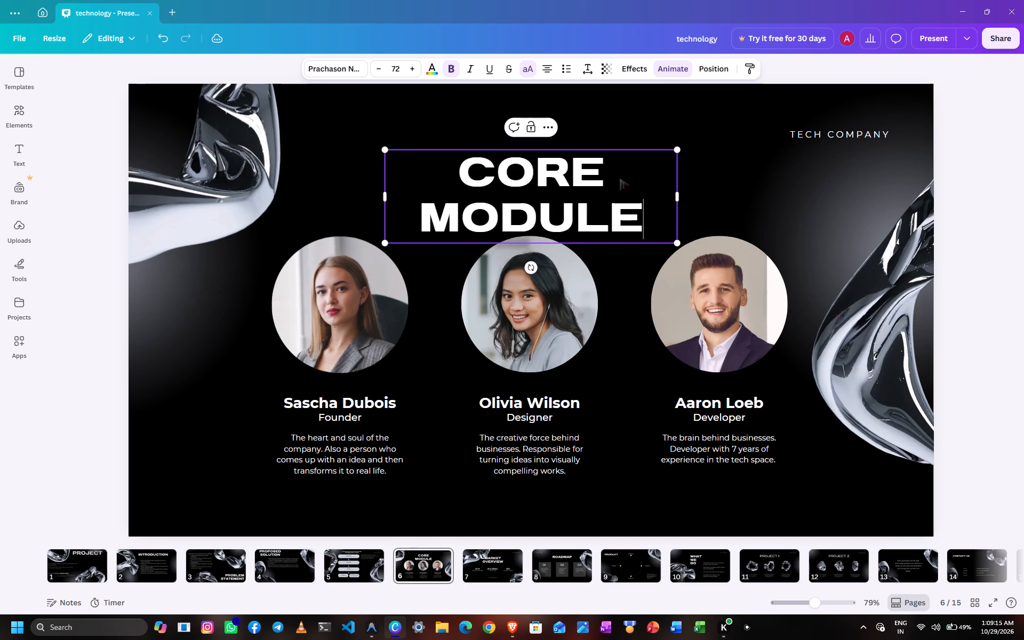
drag(679, 196, 764, 195)
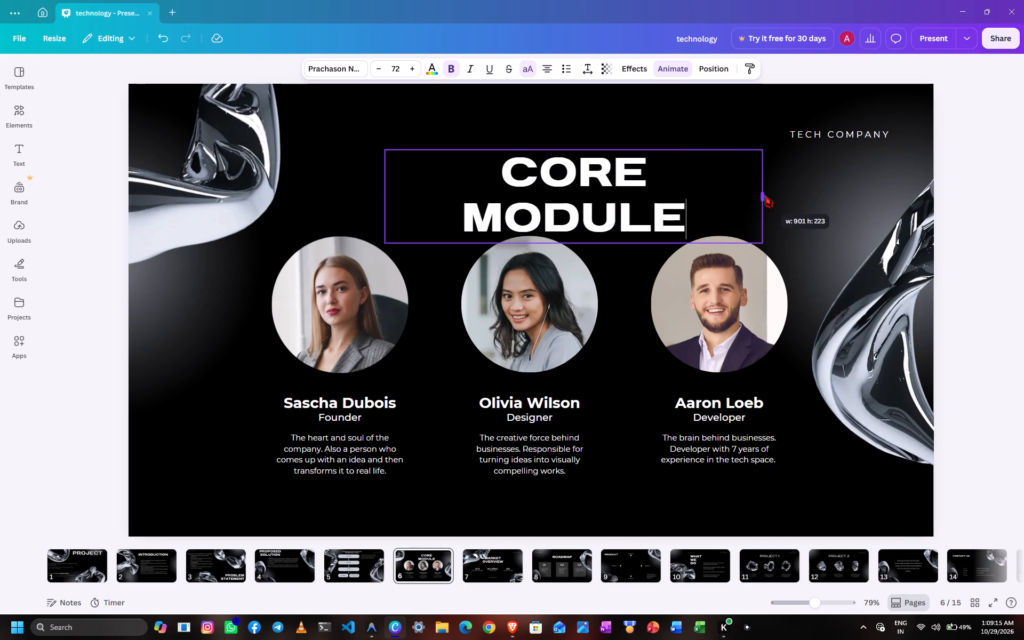
drag(764, 195, 785, 193)
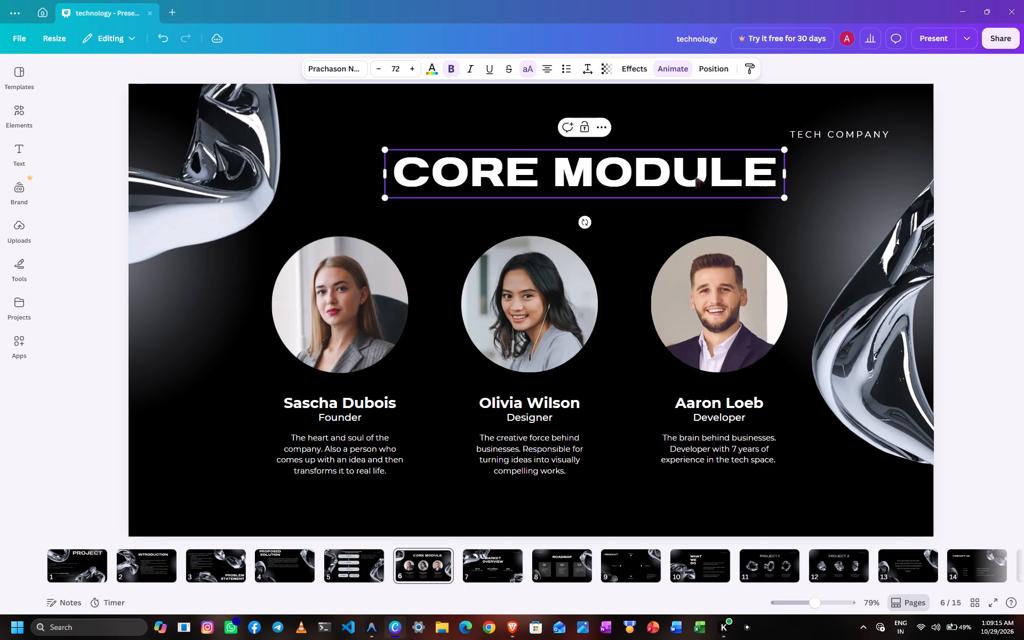
Reduce the Core Module title's font size to 37.
click(377, 67)
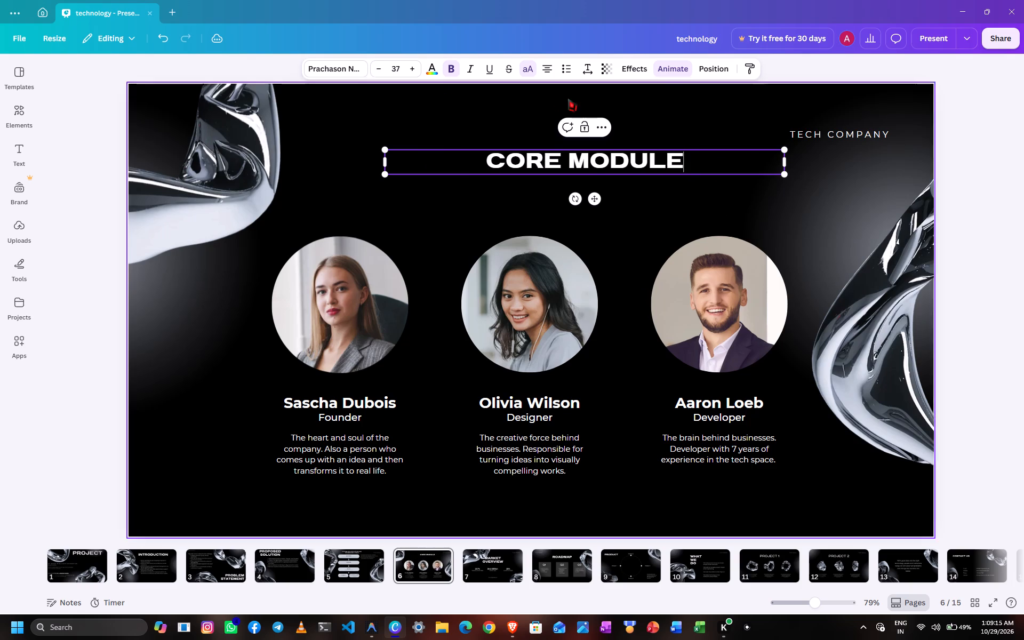
click(646, 199)
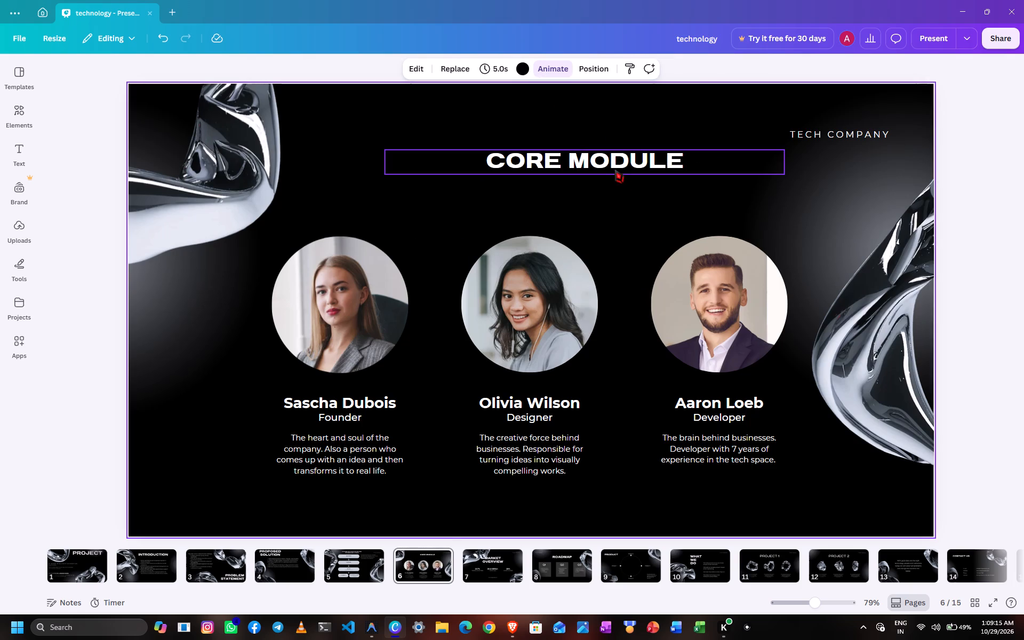
Narrow the Core Module title's text box to fit its words and place it centred near the slide's top edge.
drag(612, 167, 526, 127)
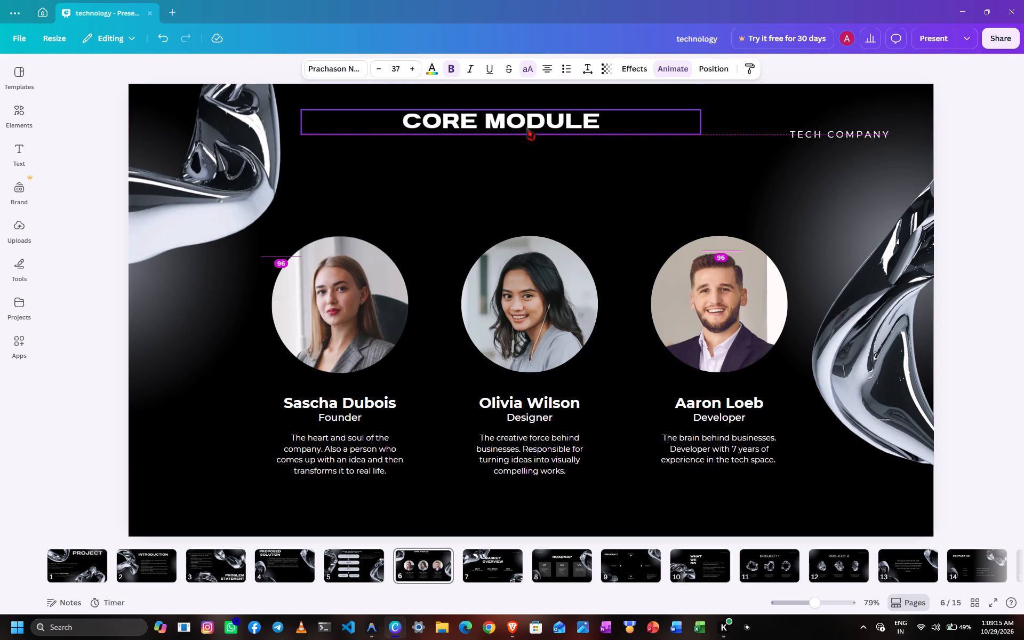
drag(526, 127, 526, 127)
drag(702, 121, 538, 123)
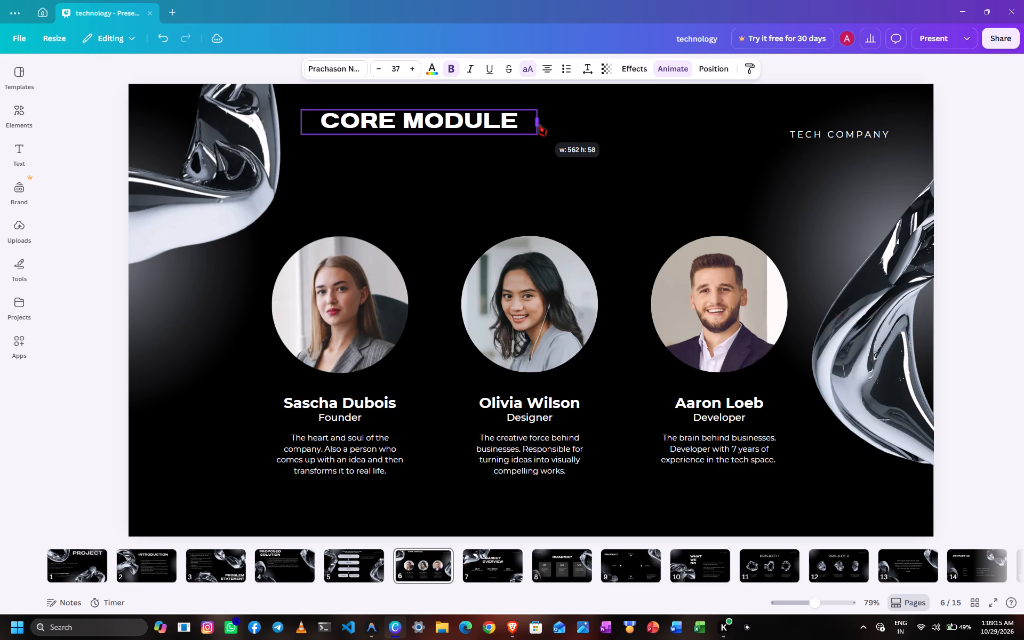
drag(538, 123, 527, 123)
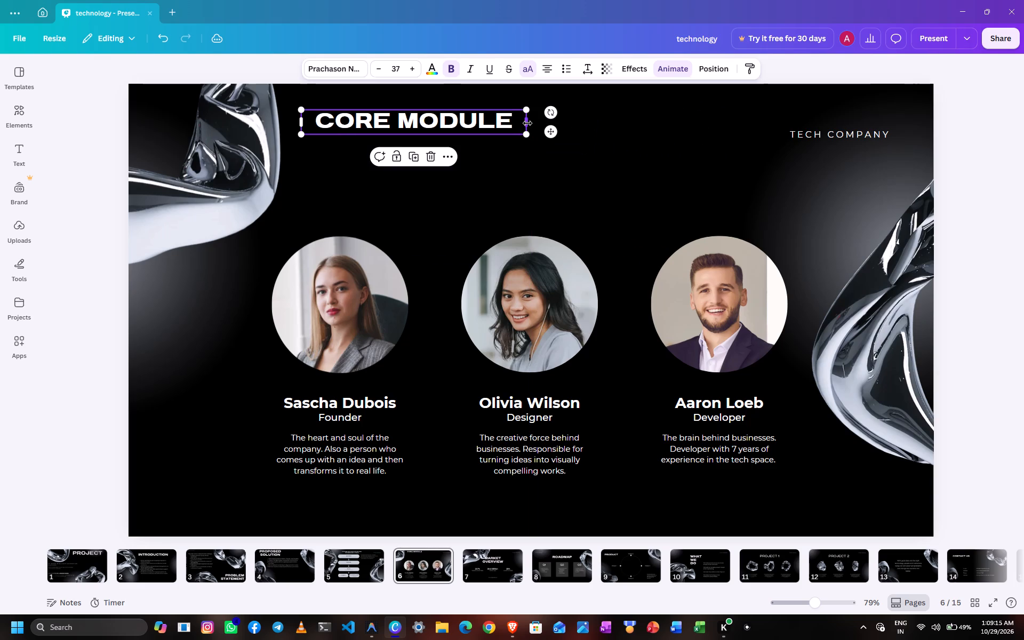
click(523, 185)
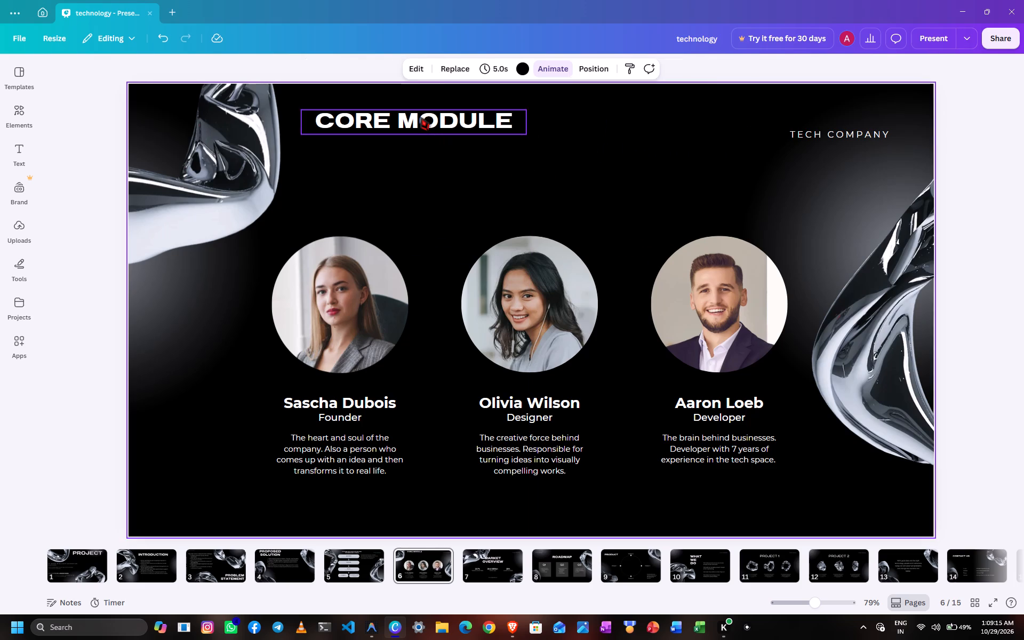
drag(420, 117, 544, 111)
click(644, 192)
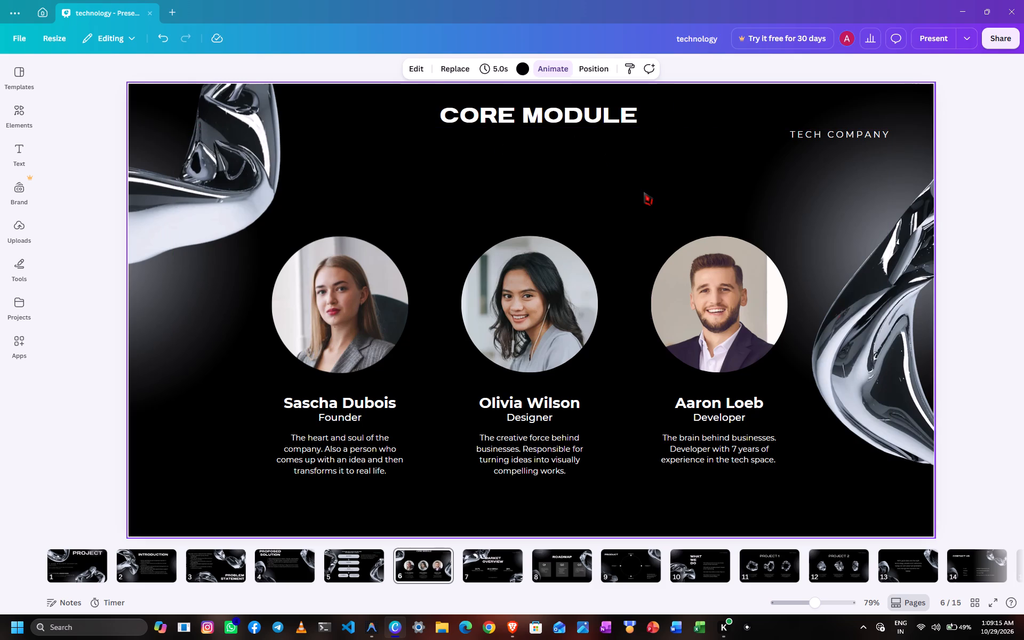
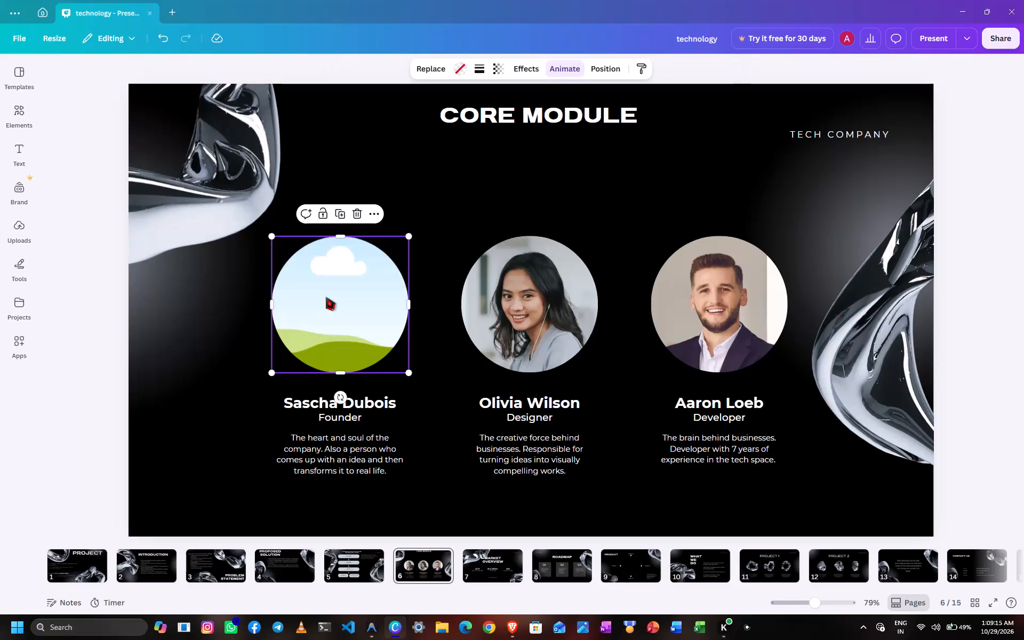
Delete the three circular team photo frames from the Core Module slide.
key(BackSpace)
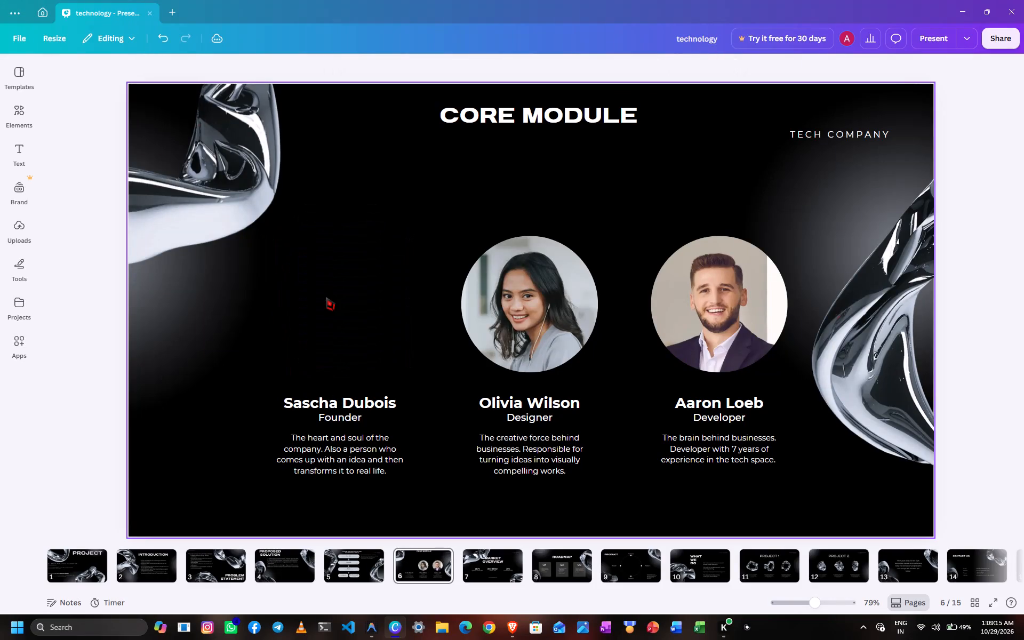
click(537, 307)
key(BackSpace)
key(BackSpace)
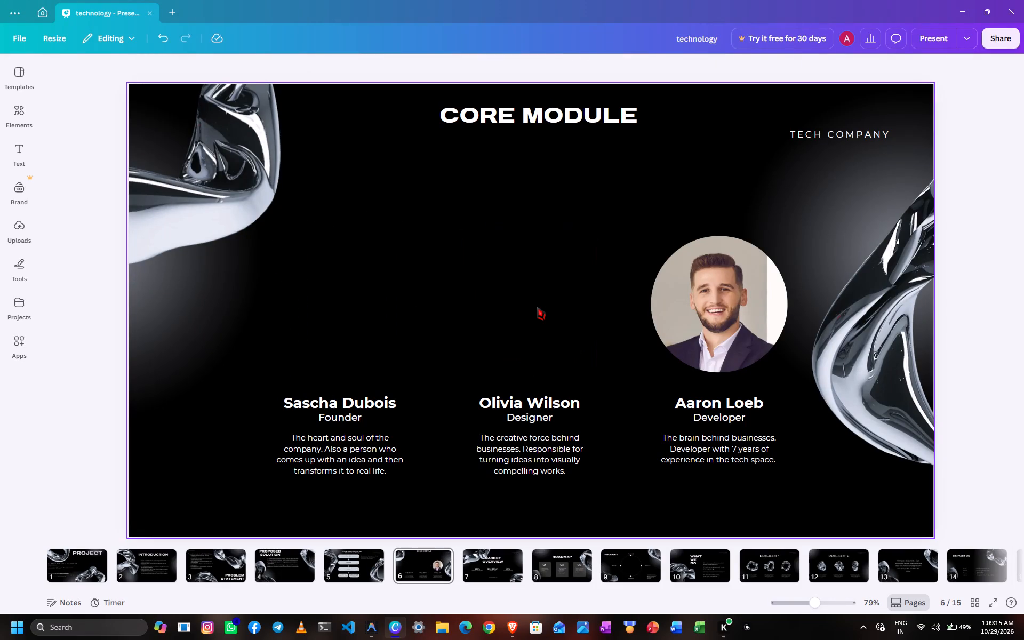
click(734, 314)
key(BackSpace)
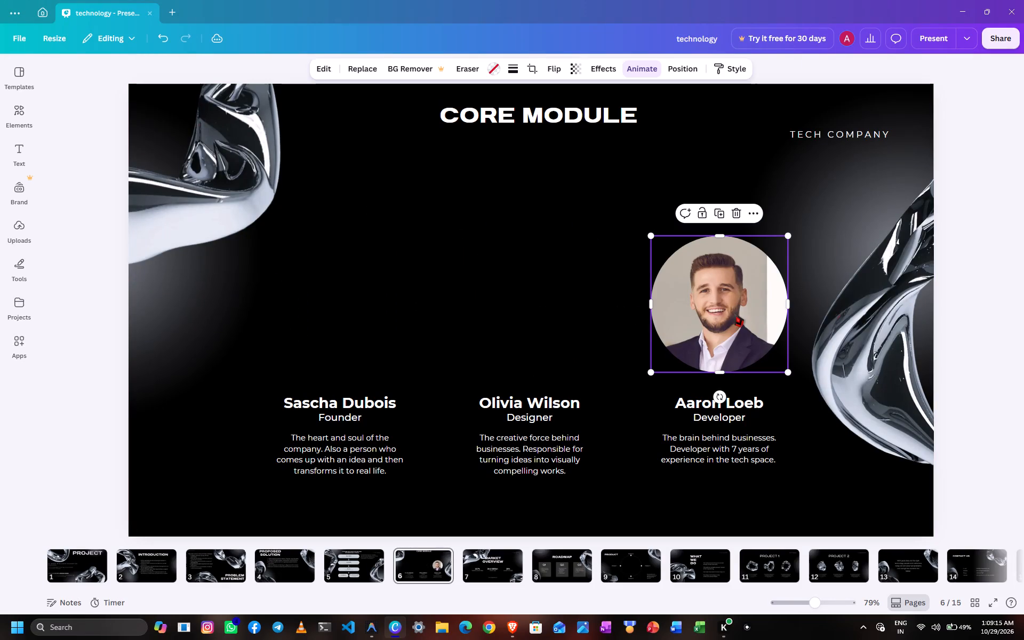
key(BackSpace)
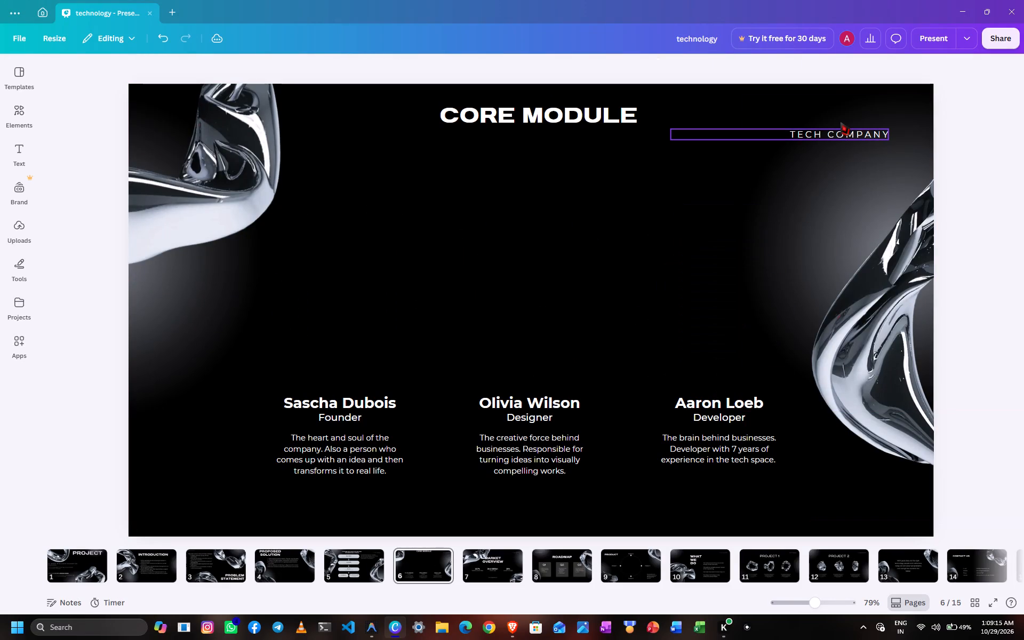
Delete the TECH COMPANY label from the Core Module slide.
click(839, 135)
key(BackSpace)
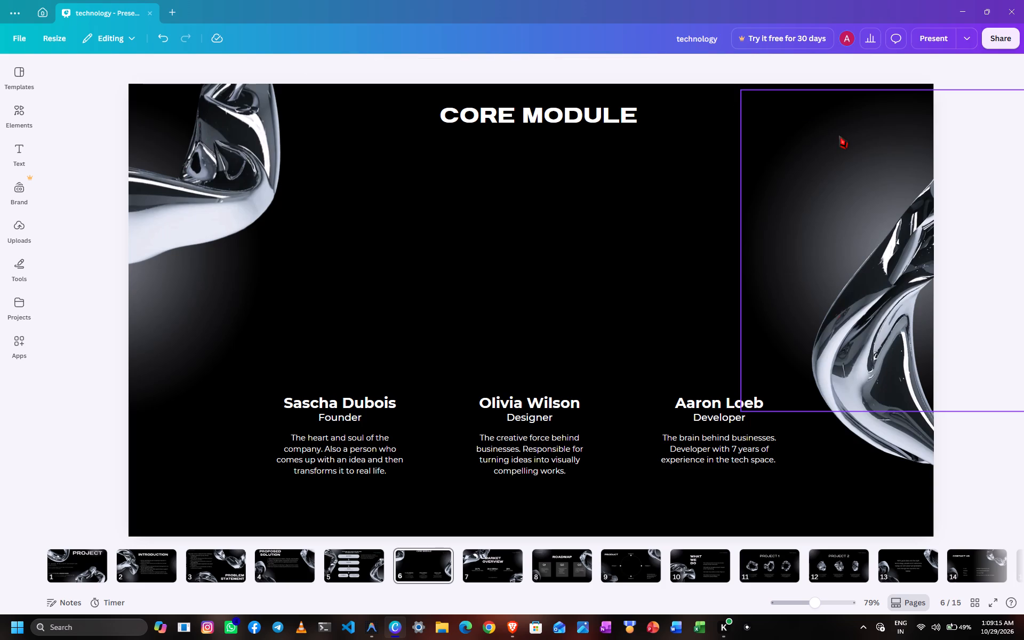
Delete all three team members' names, roles and descriptions, along with the glow near the slide's right edge.
click(337, 403)
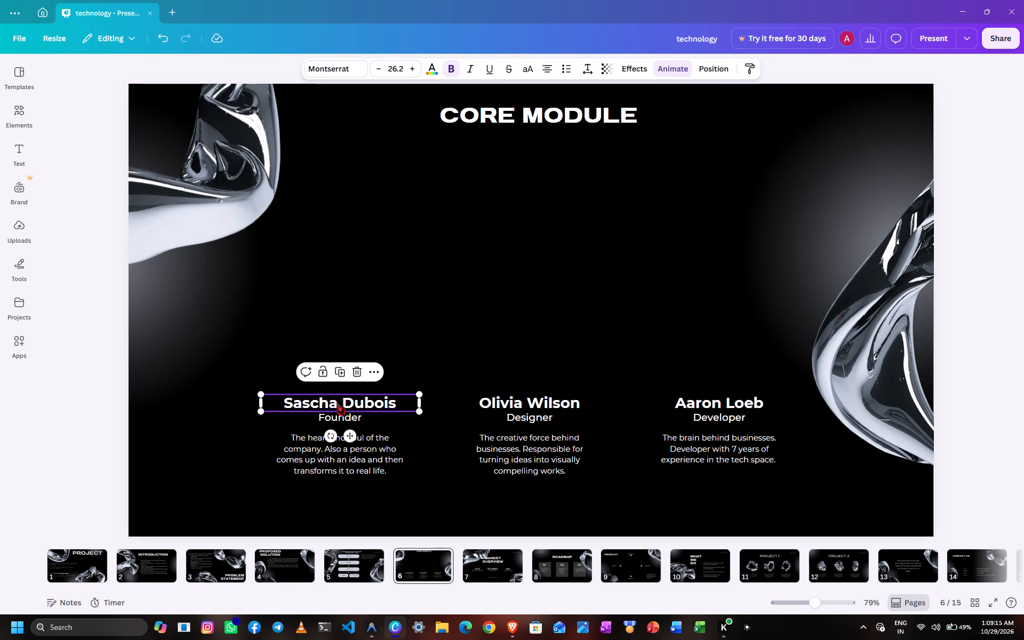
key(BackSpace)
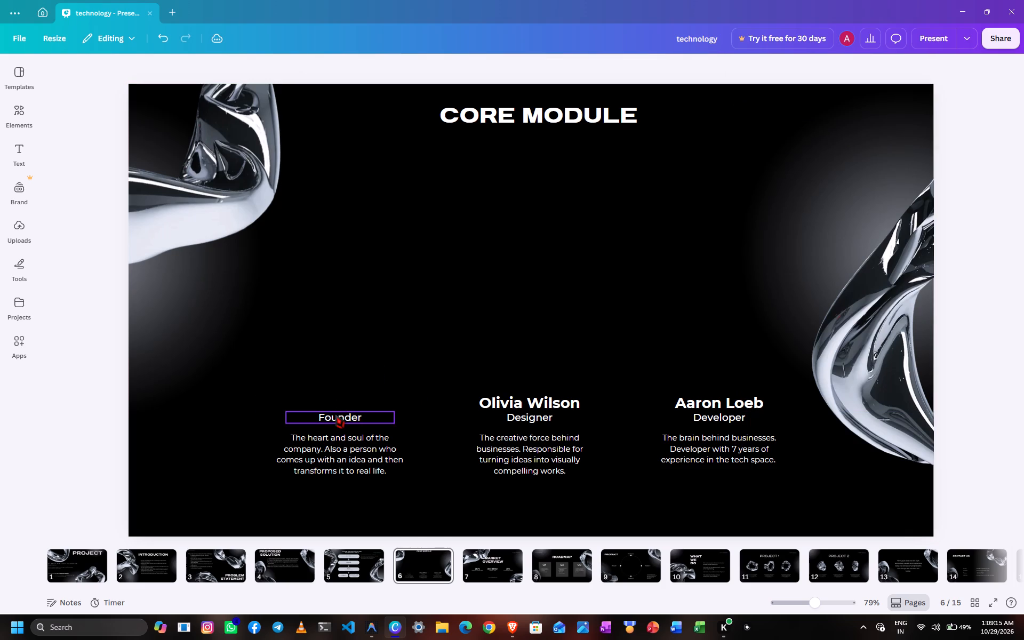
click(335, 415)
key(BackSpace)
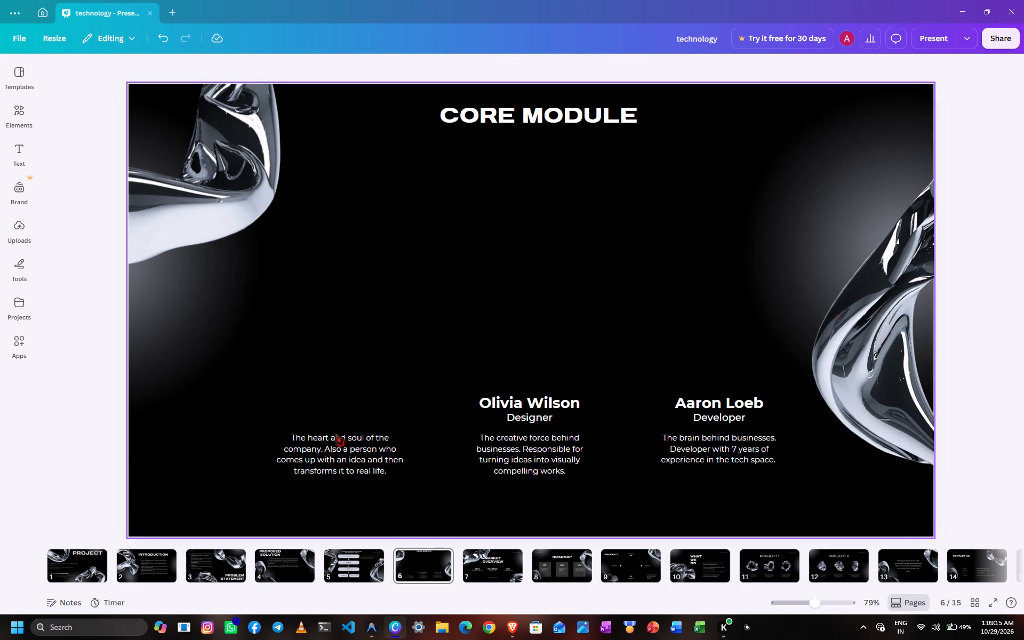
click(336, 450)
key(BackSpace)
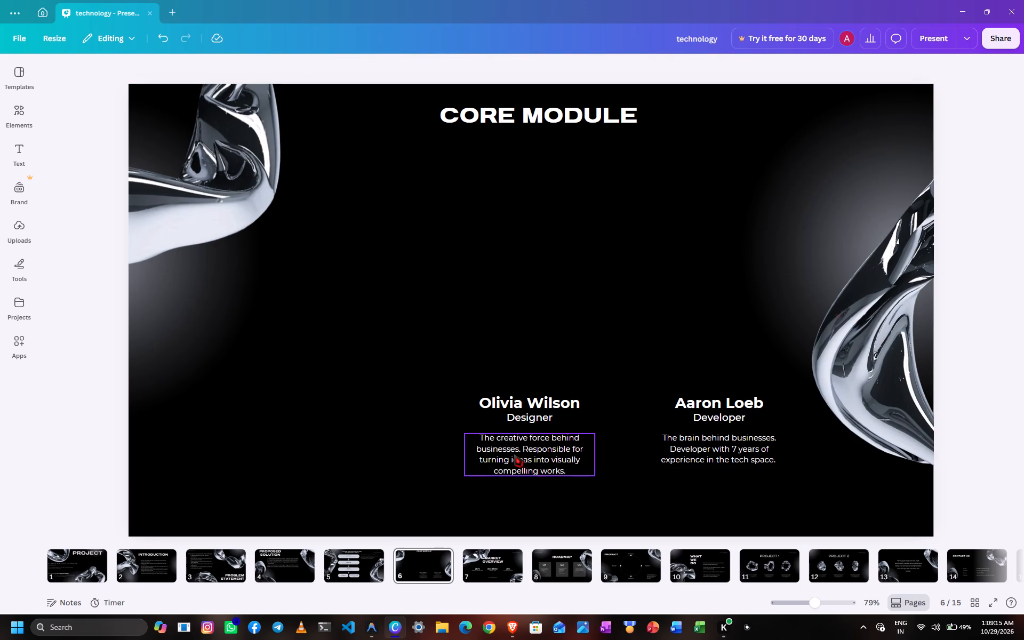
drag(436, 396, 745, 462)
key(BackSpace)
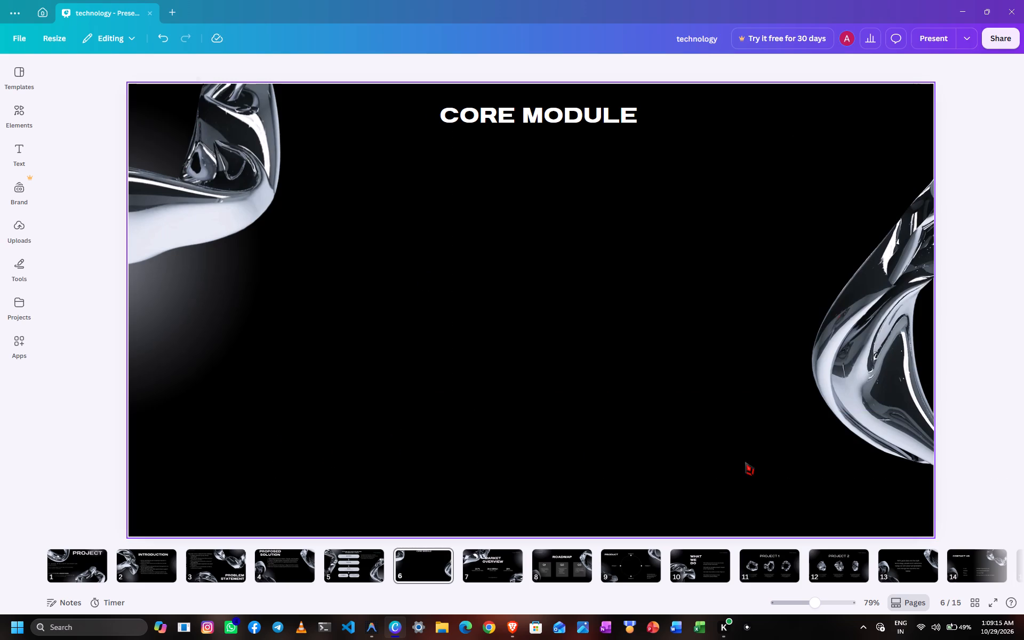
Add a diamond from the basic shapes to the centre of the Core Module slide.
click(395, 190)
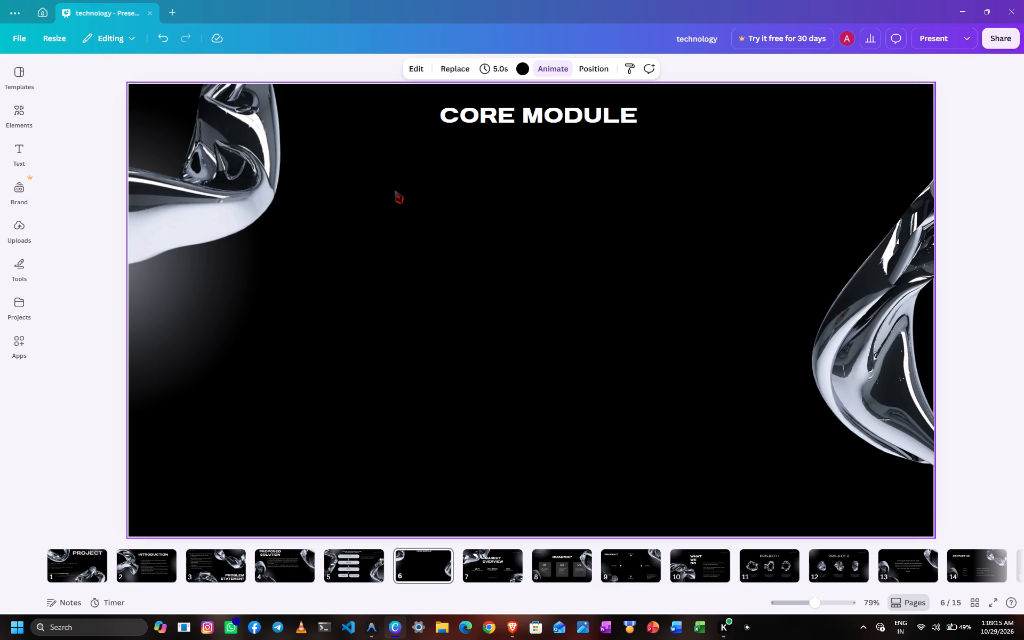
click(20, 113)
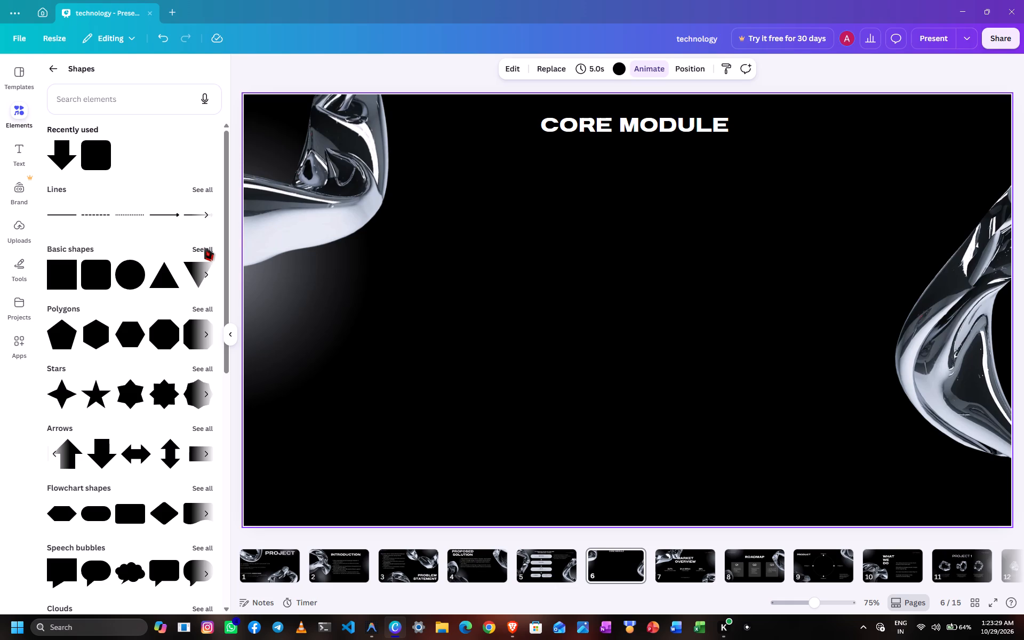
scroll(155, 428, down, 6)
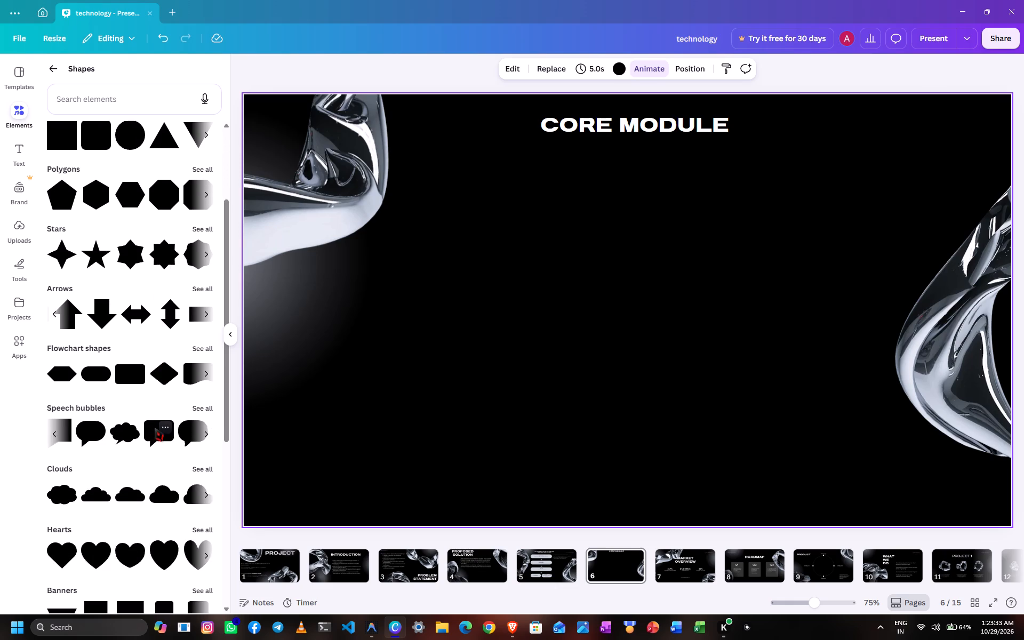
scroll(155, 428, down, 6)
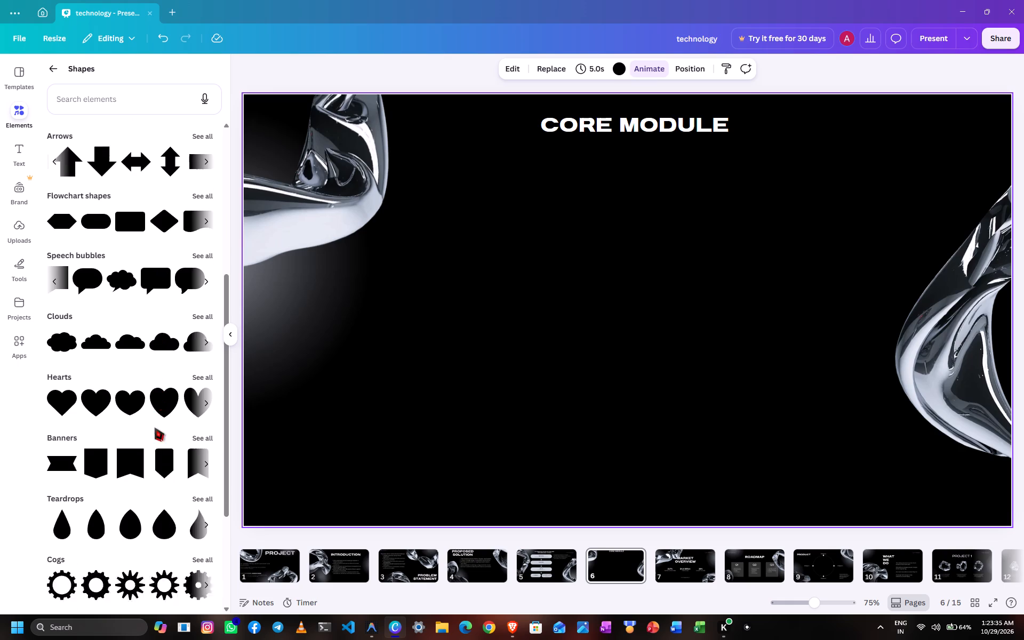
scroll(155, 428, down, 6)
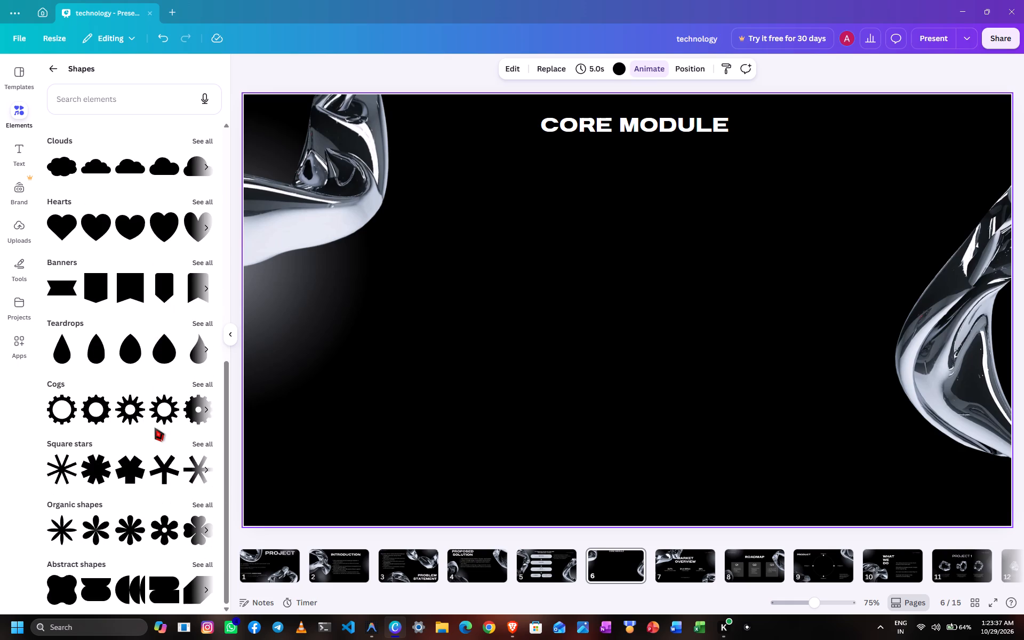
scroll(155, 428, down, 1)
scroll(155, 428, up, 9)
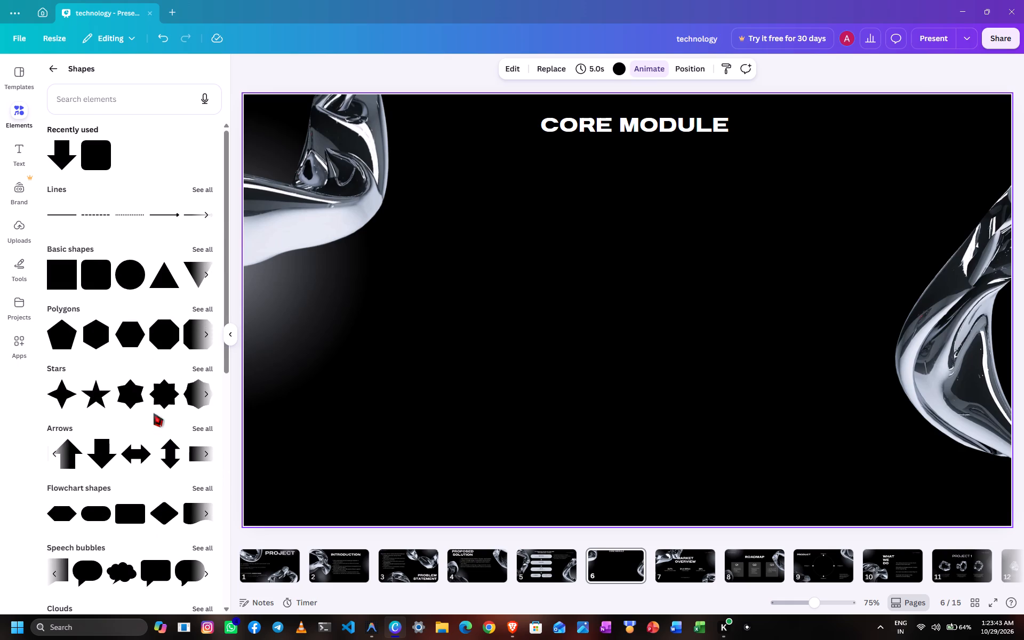
click(203, 245)
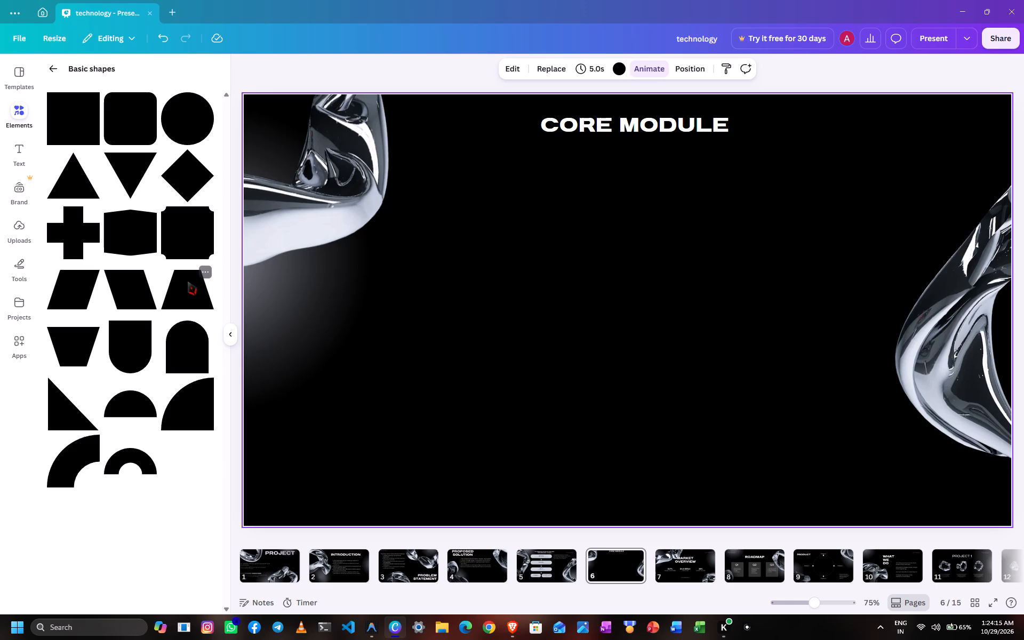
click(185, 179)
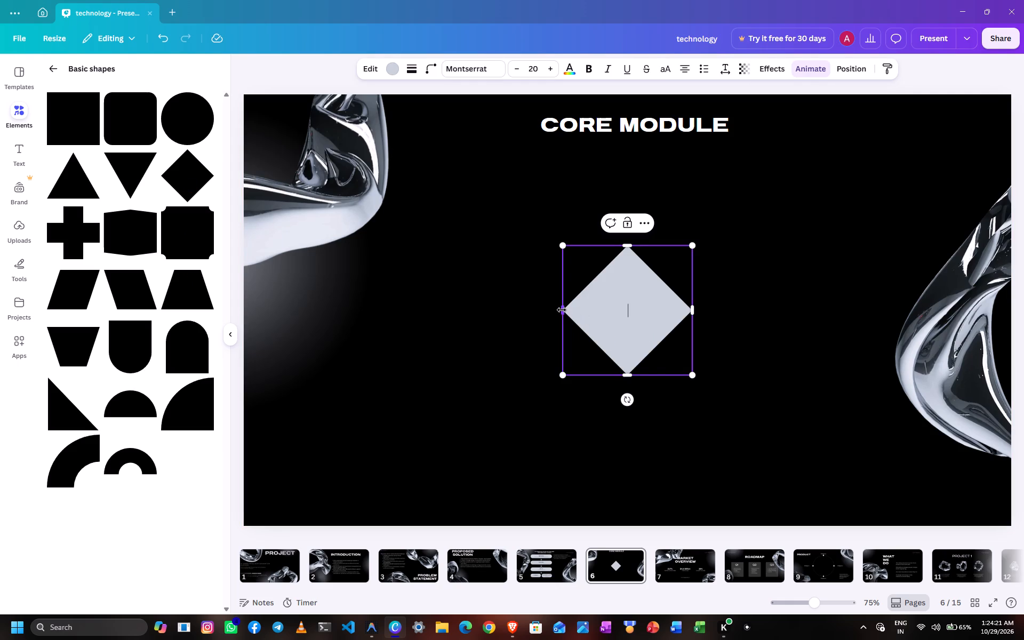
Label the diamond "ADMIN" in capitals.
click(626, 305)
text(Admi)
key(BackSpace)
key(BackSpace)
key(BackSpace)
key(BackSpace)
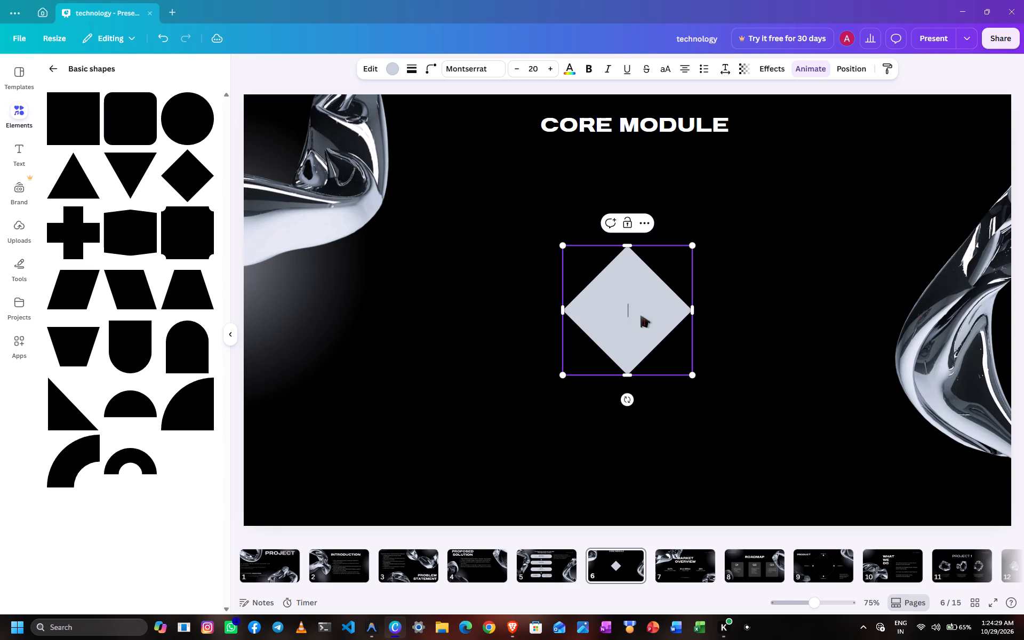
click(641, 316)
text(ADMIN)
Try the Horizon and Gagalin fonts on the diamond's ADMIN text, and settle on Lora.
drag(648, 308, 606, 309)
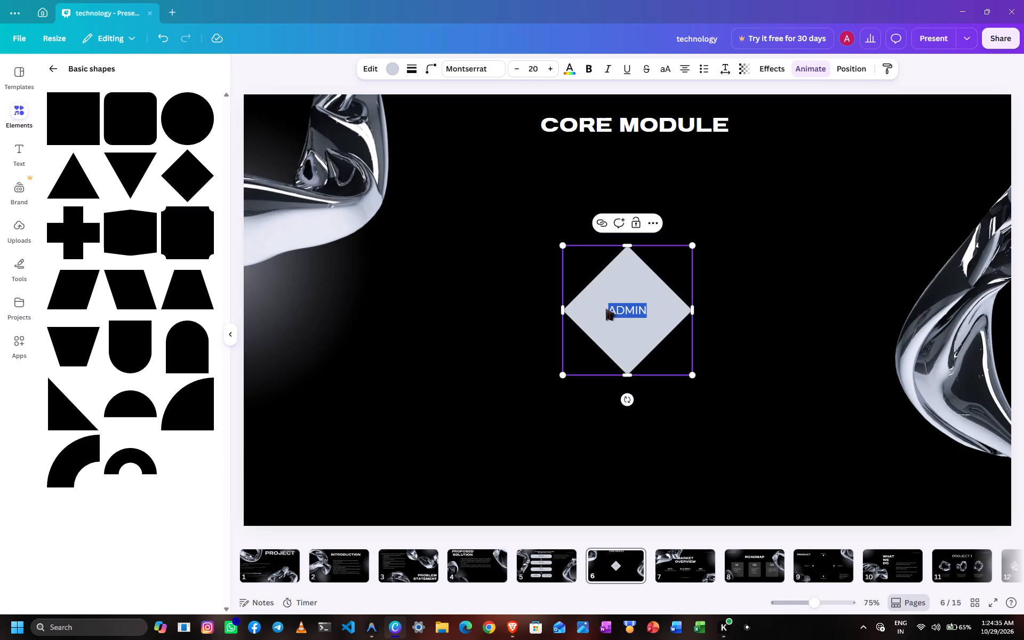
click(476, 70)
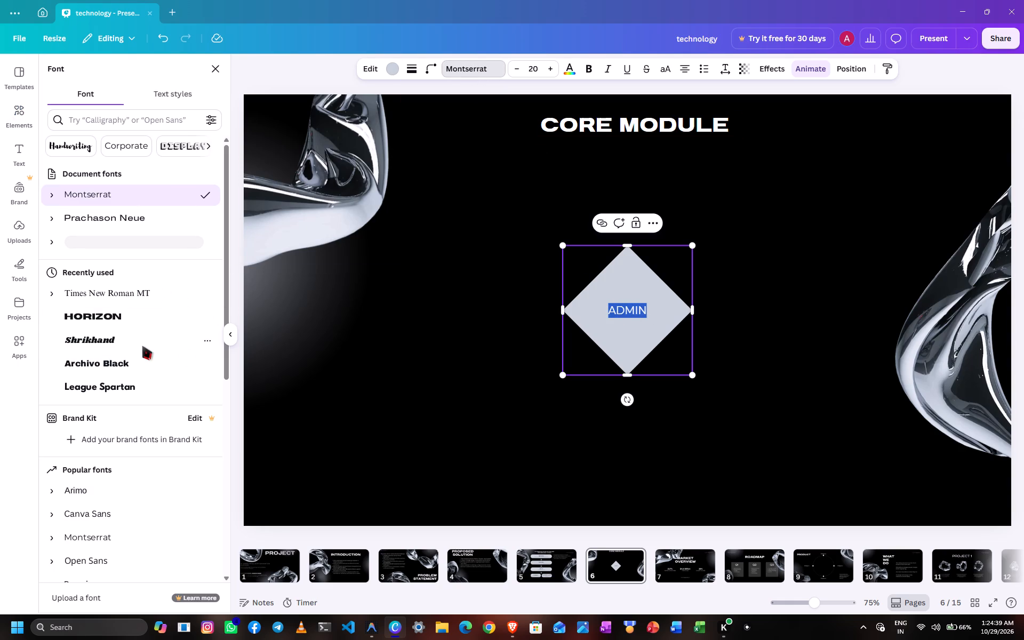
click(101, 314)
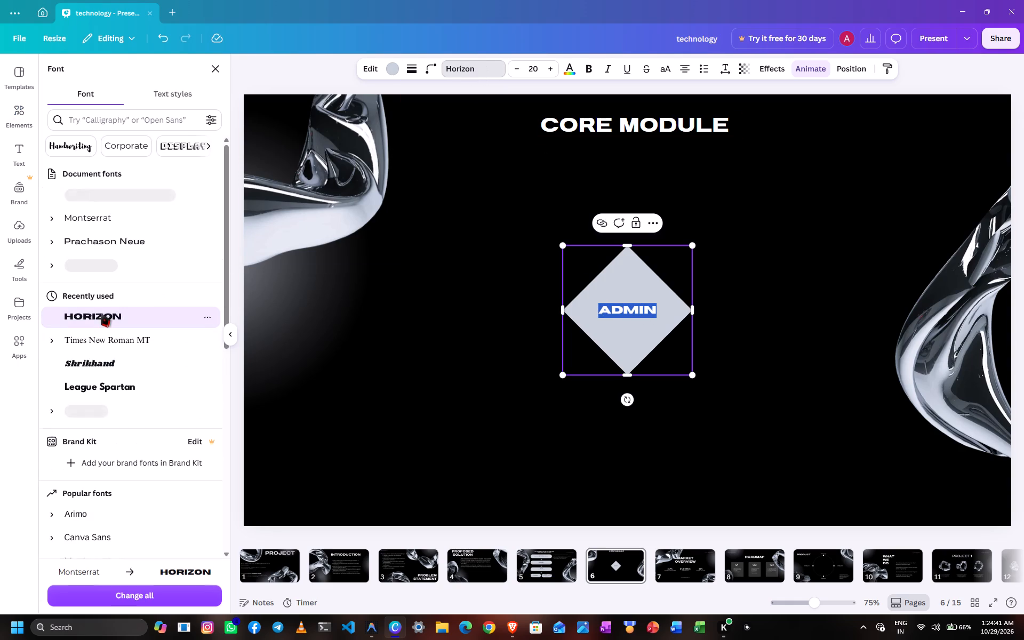
scroll(138, 445, down, 2)
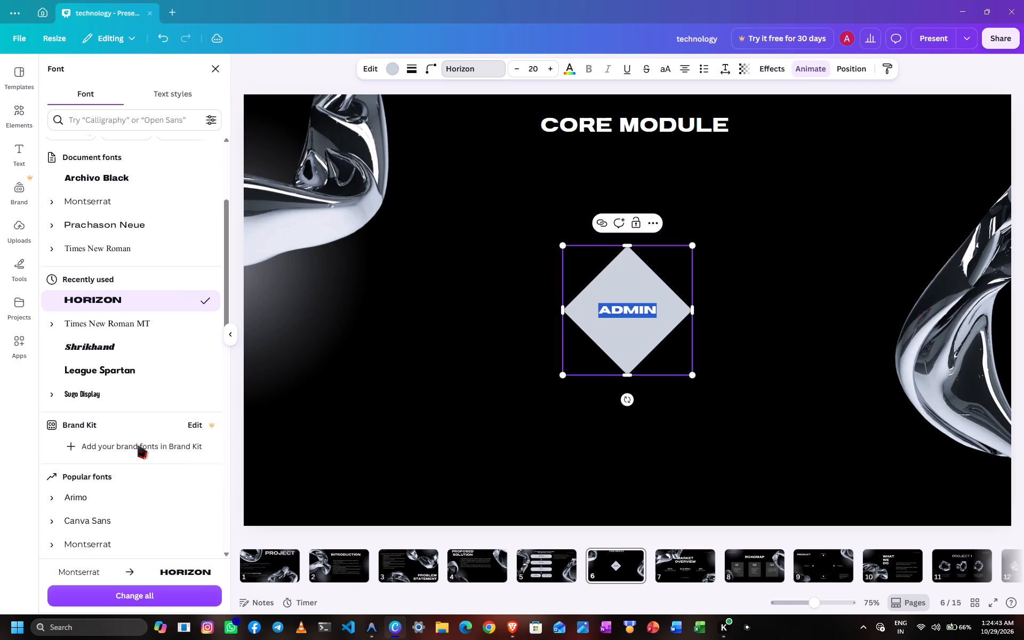
scroll(138, 445, down, 5)
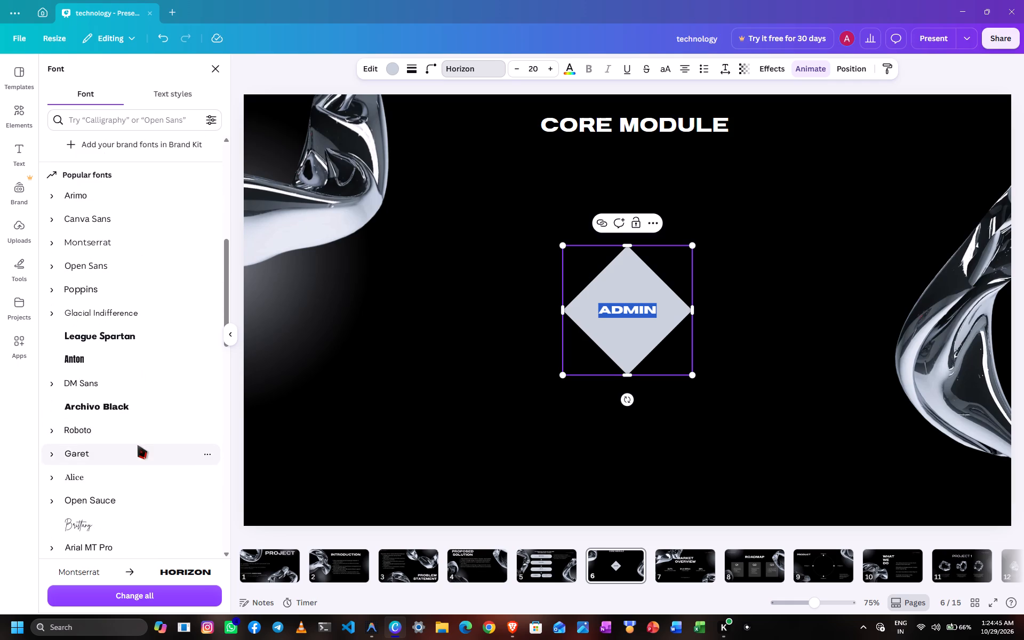
scroll(138, 445, down, 4)
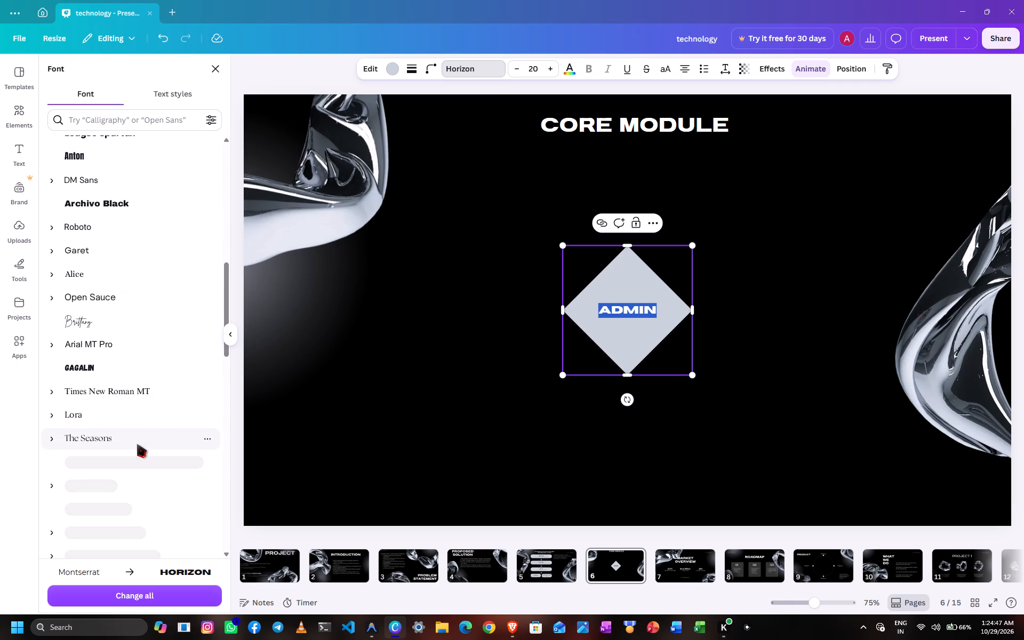
click(89, 364)
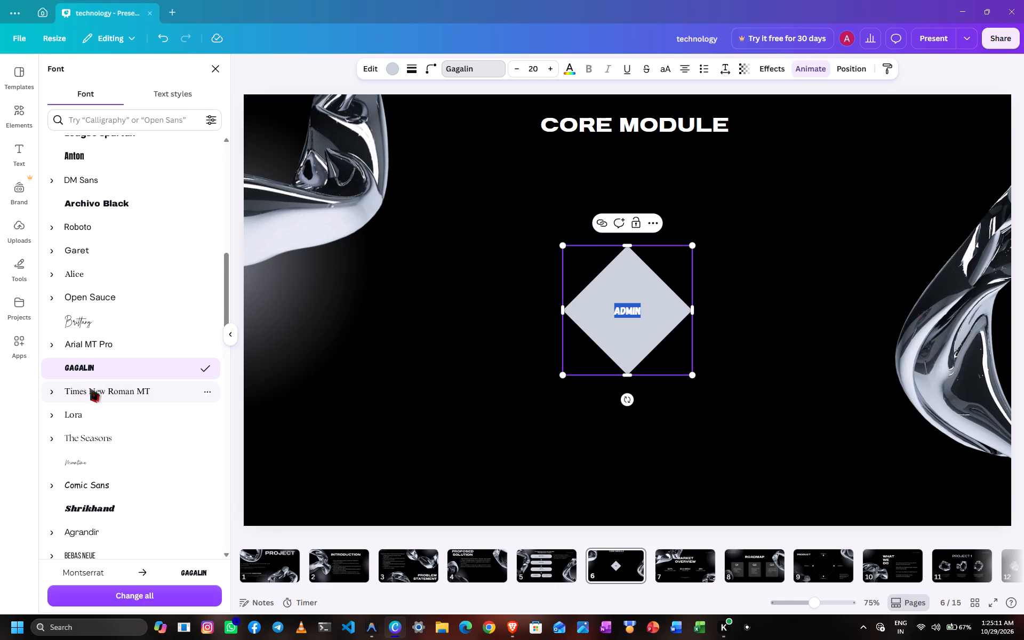
click(79, 410)
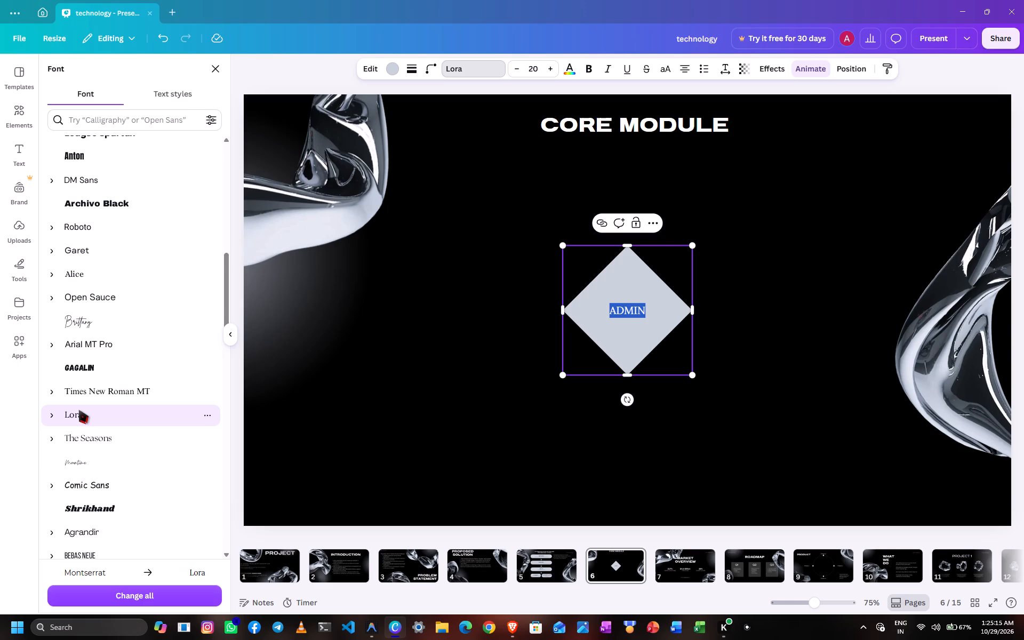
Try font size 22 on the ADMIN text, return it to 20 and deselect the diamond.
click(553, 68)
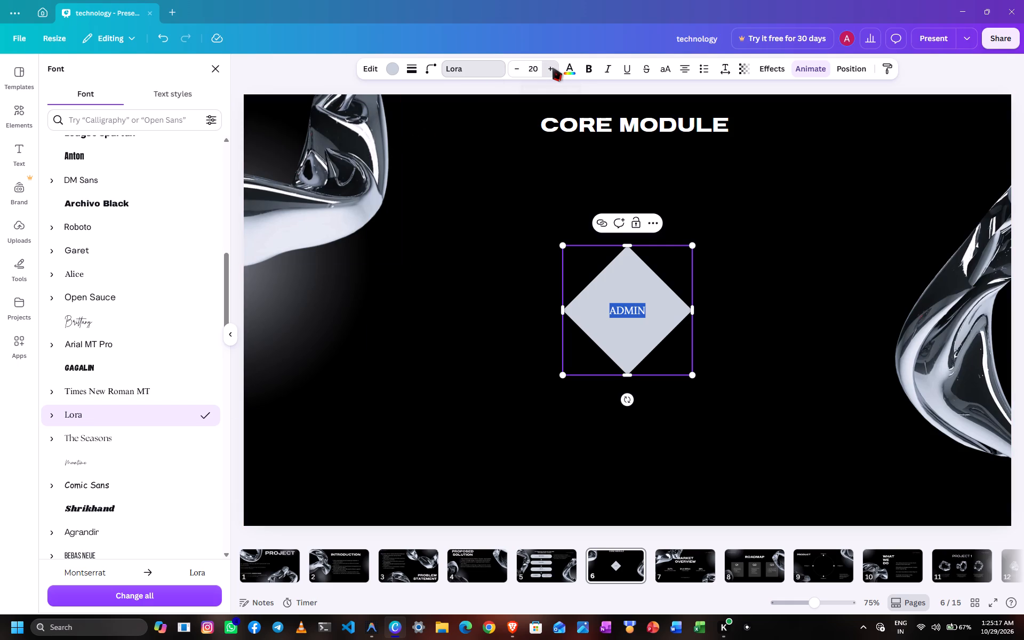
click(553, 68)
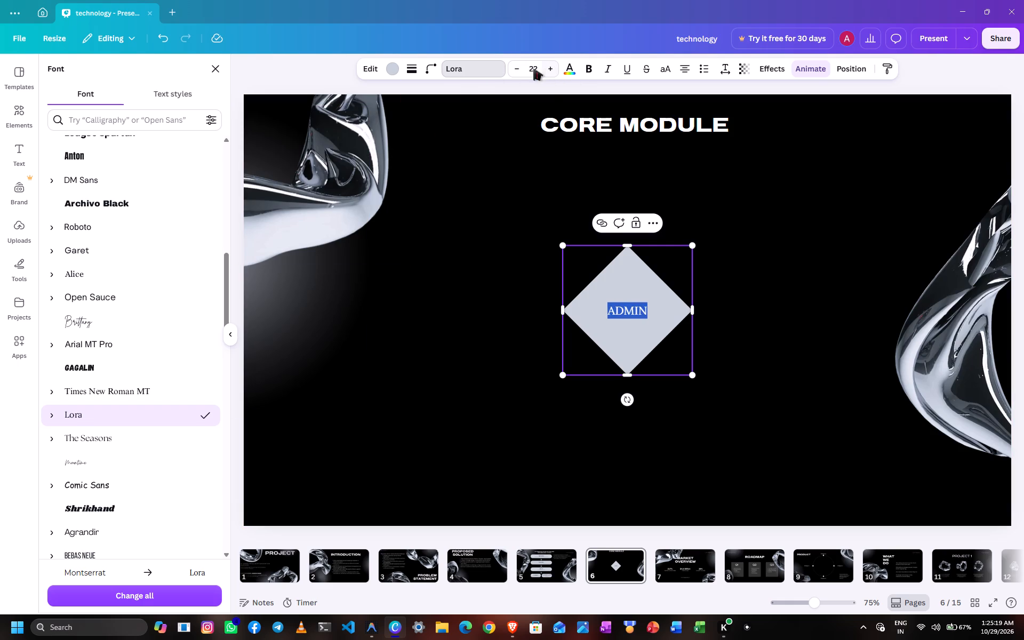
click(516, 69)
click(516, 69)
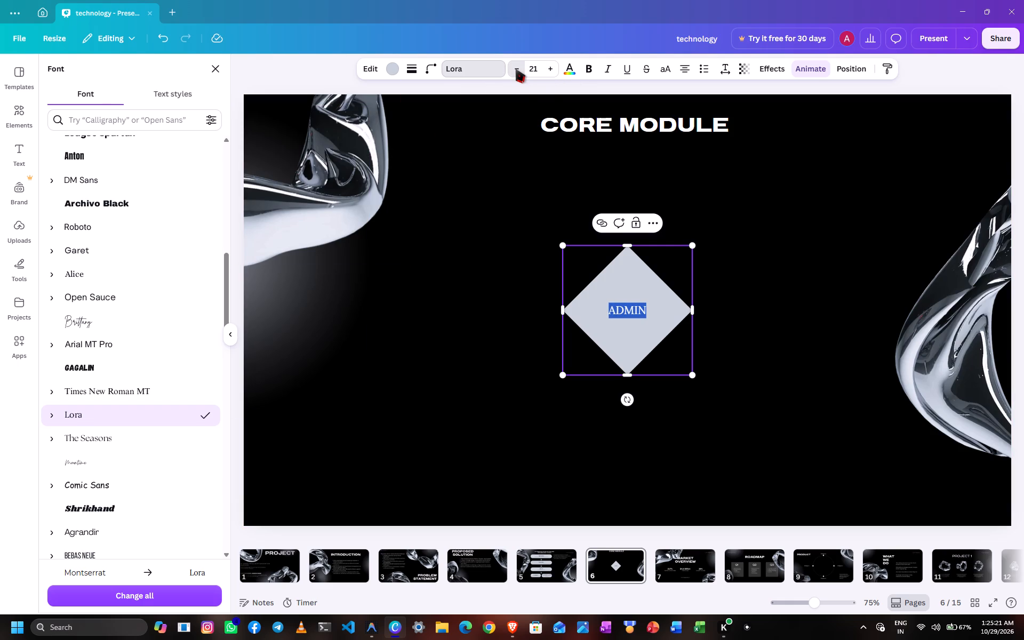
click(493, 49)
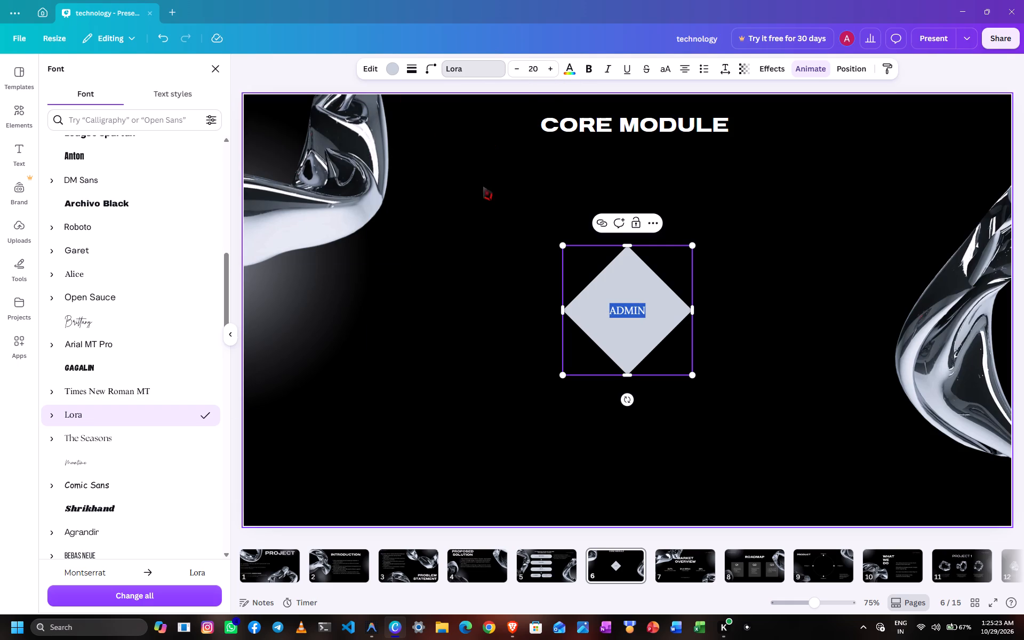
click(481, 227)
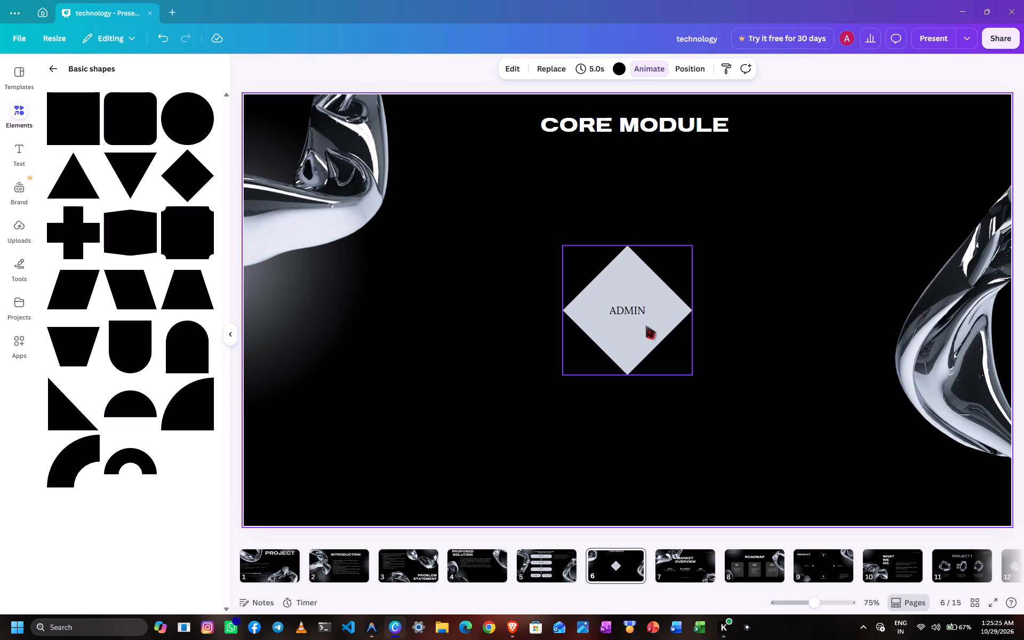
Shrink the ADMIN diamond to about 160 by 160 and place it in the upper-left part of the slide, beside the chrome ribbon.
click(643, 324)
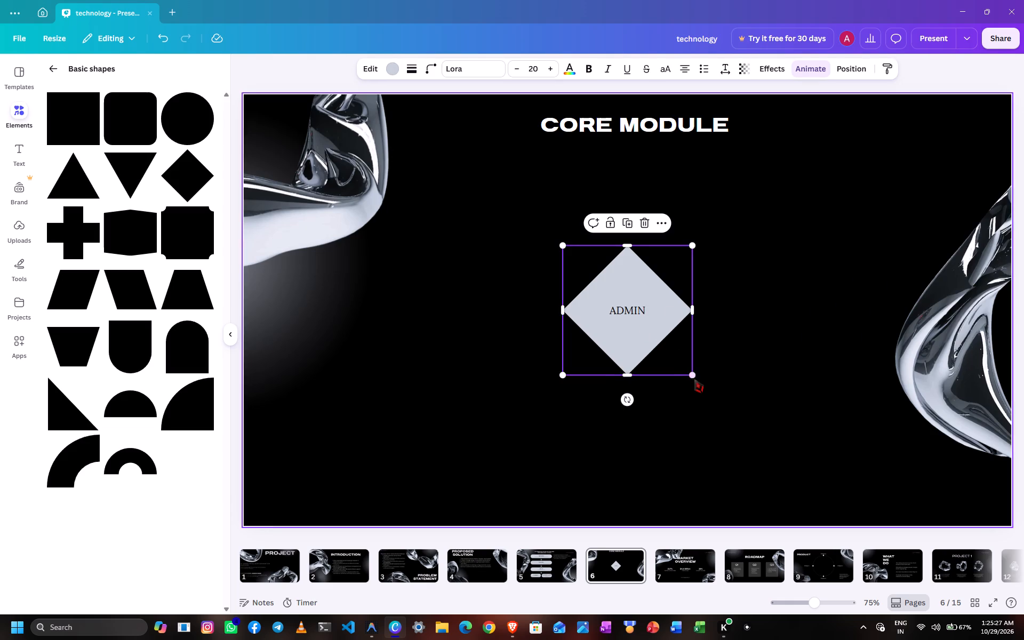
drag(692, 375, 622, 322)
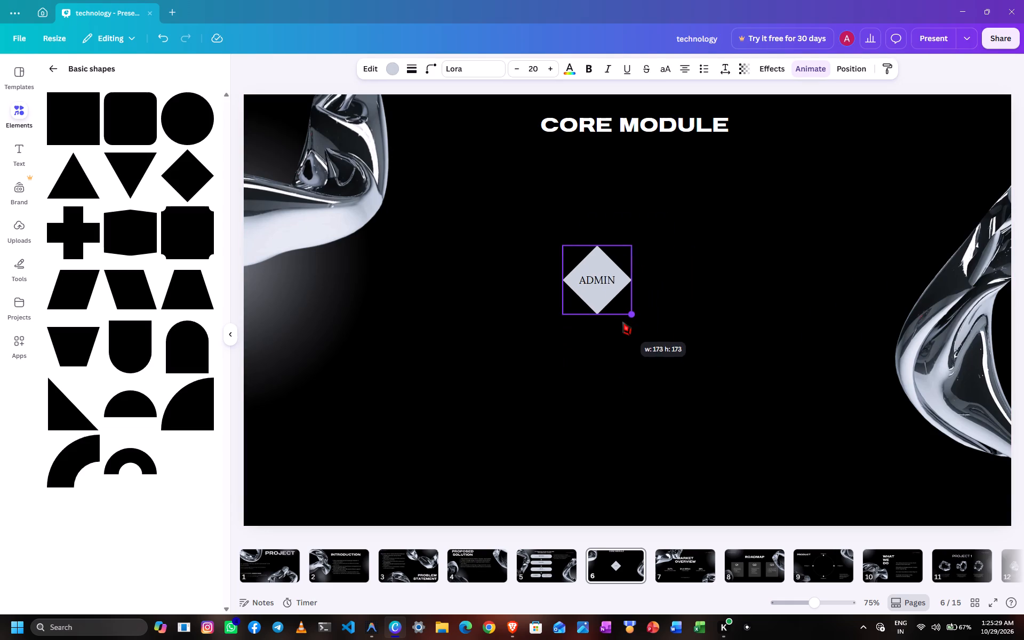
drag(622, 322, 620, 313)
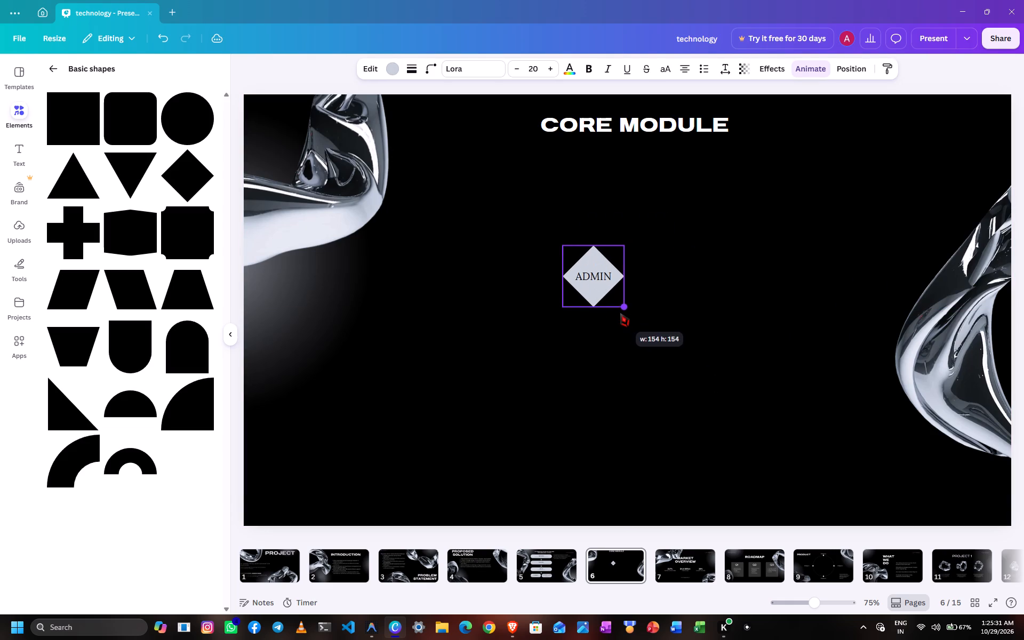
drag(620, 313, 622, 313)
drag(599, 287, 425, 266)
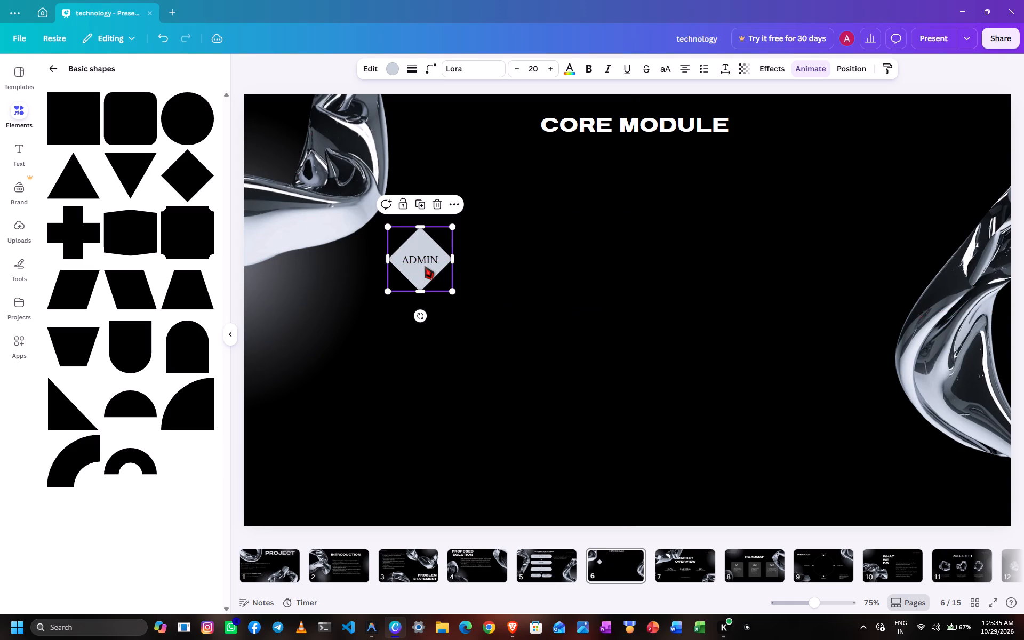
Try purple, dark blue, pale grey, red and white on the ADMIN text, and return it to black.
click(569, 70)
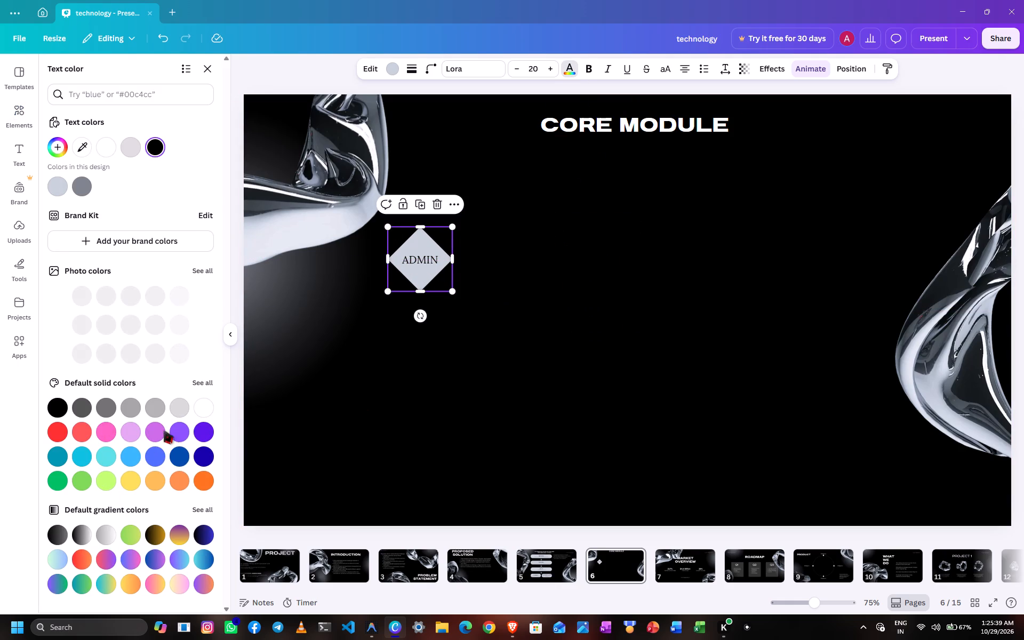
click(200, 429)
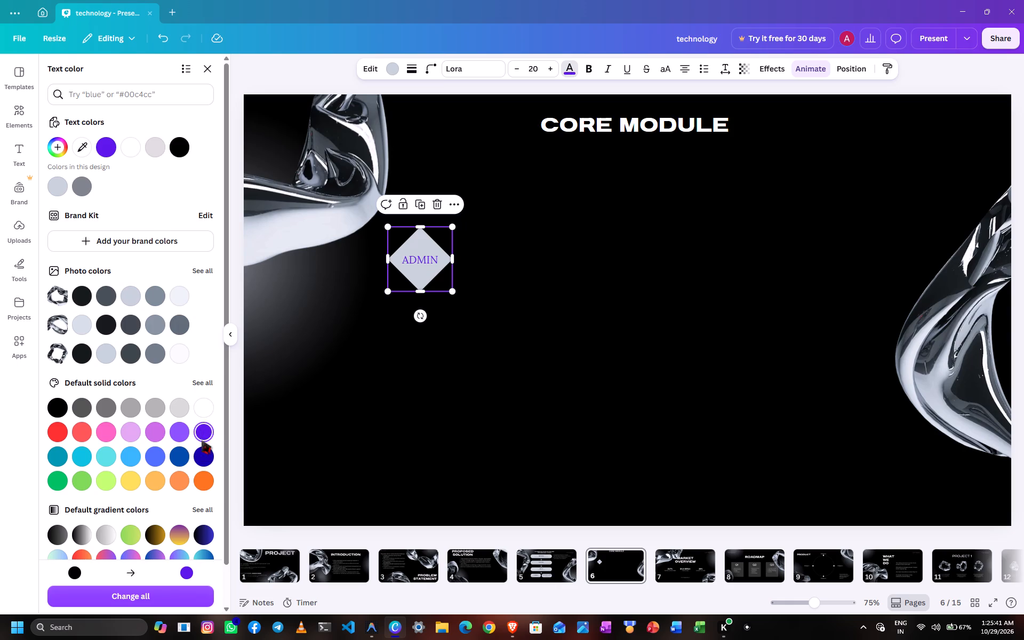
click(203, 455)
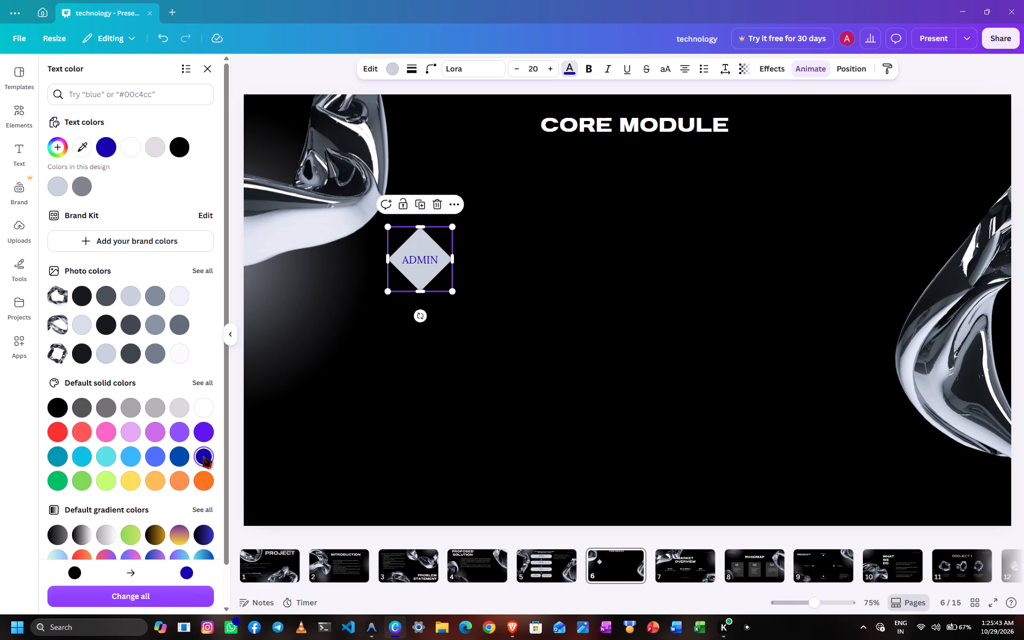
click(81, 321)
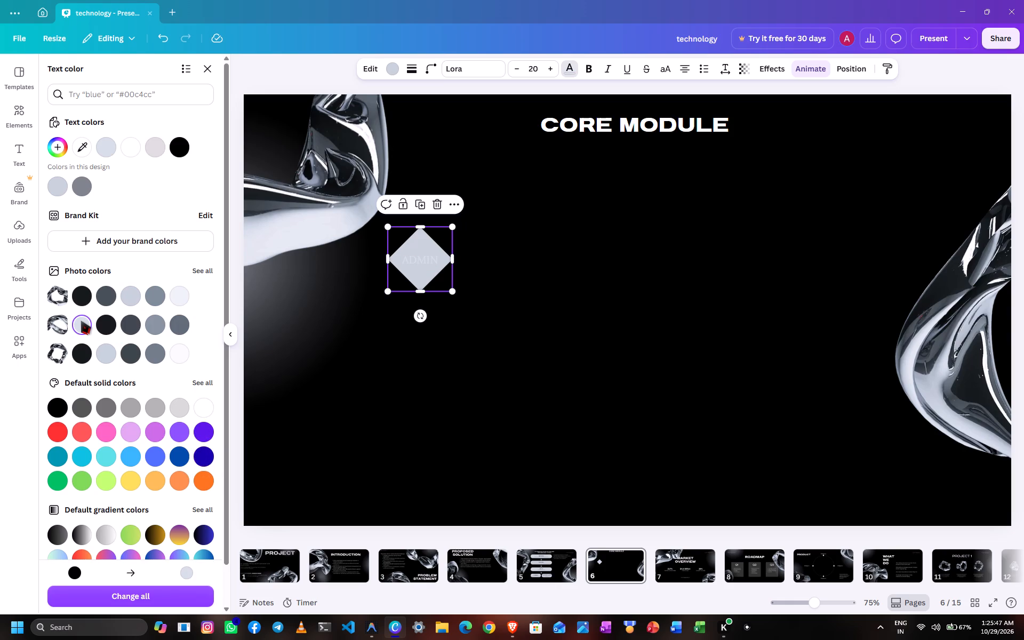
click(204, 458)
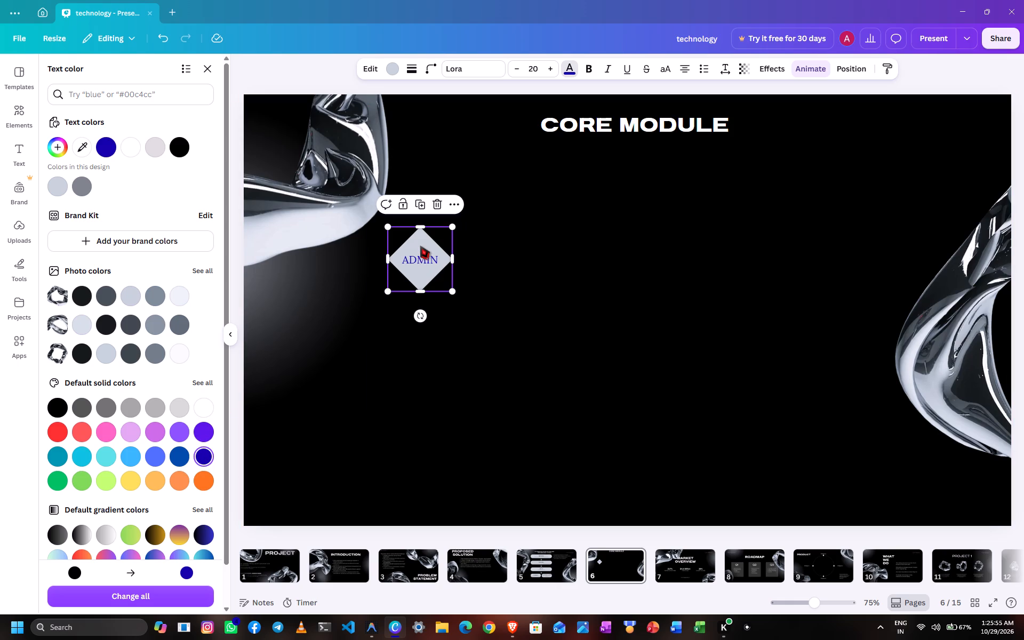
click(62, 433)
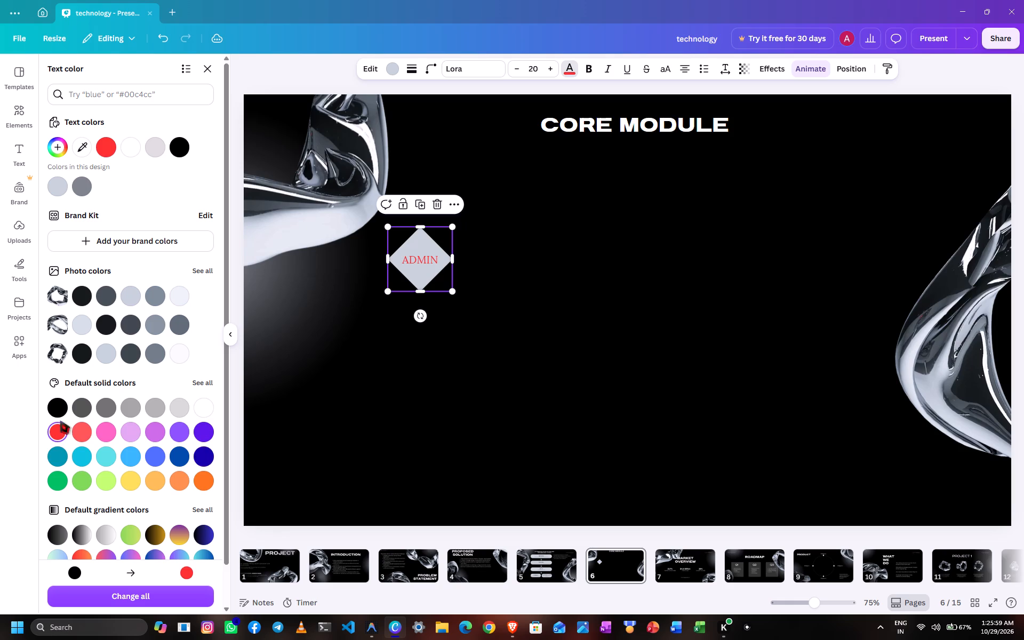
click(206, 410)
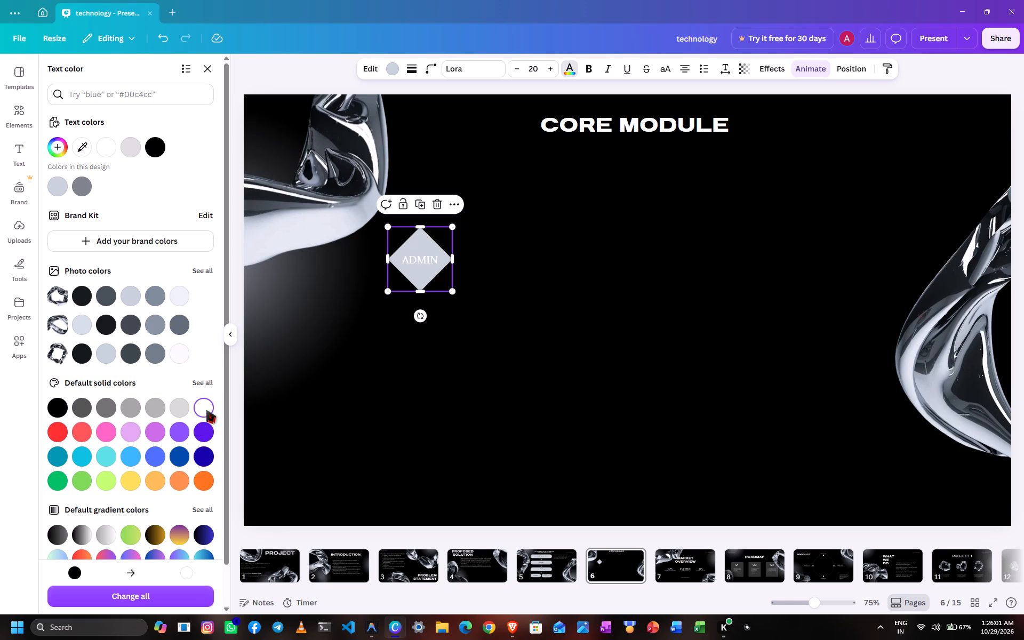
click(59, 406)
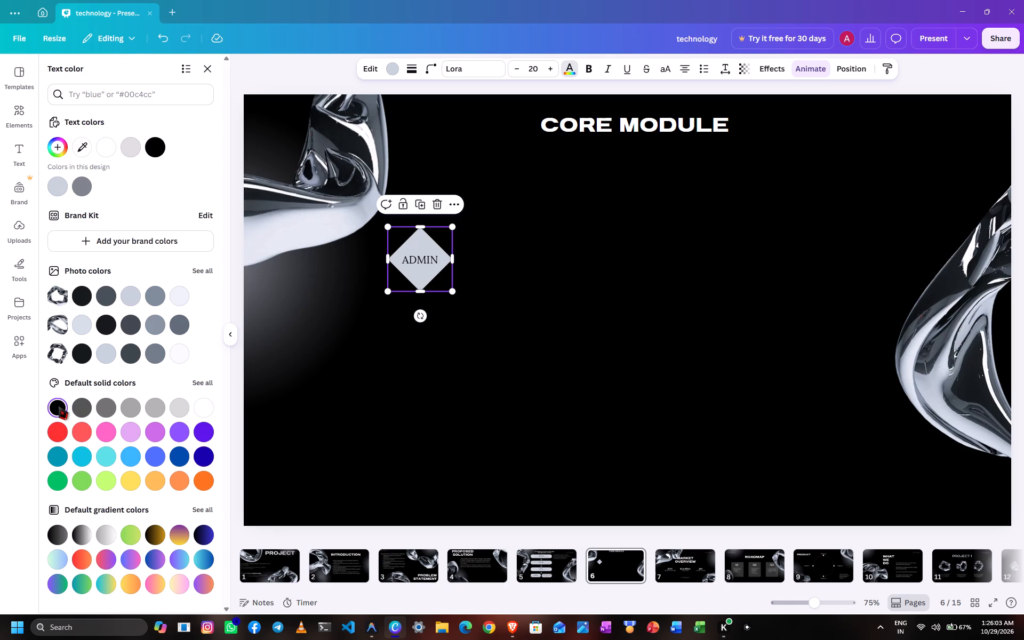
Make the diamond's ADMIN text bold and deselect the diamond.
click(439, 259)
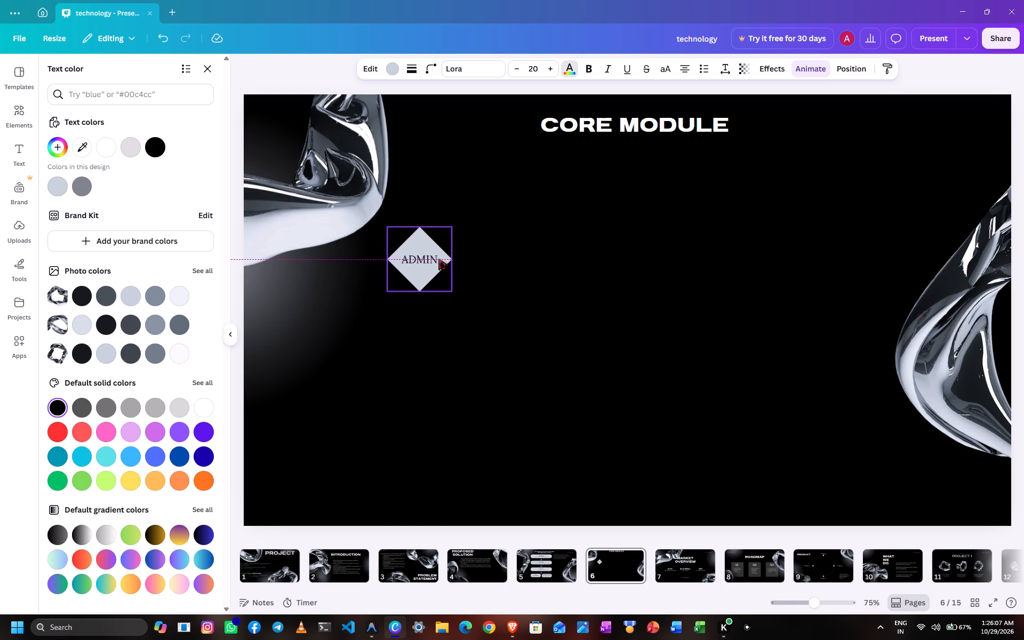
click(438, 259)
click(438, 259)
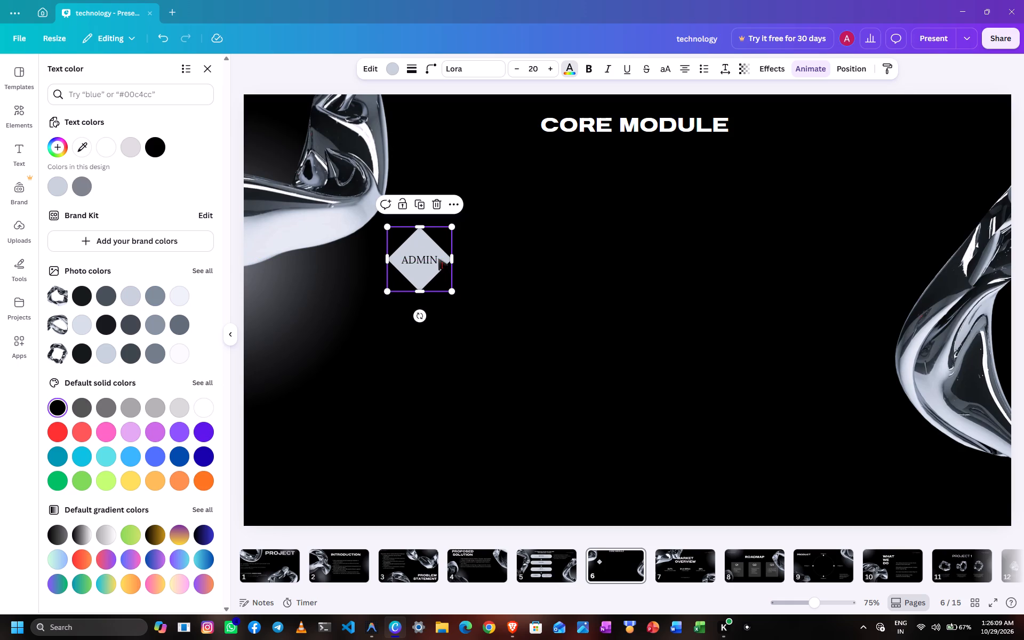
drag(438, 259, 403, 261)
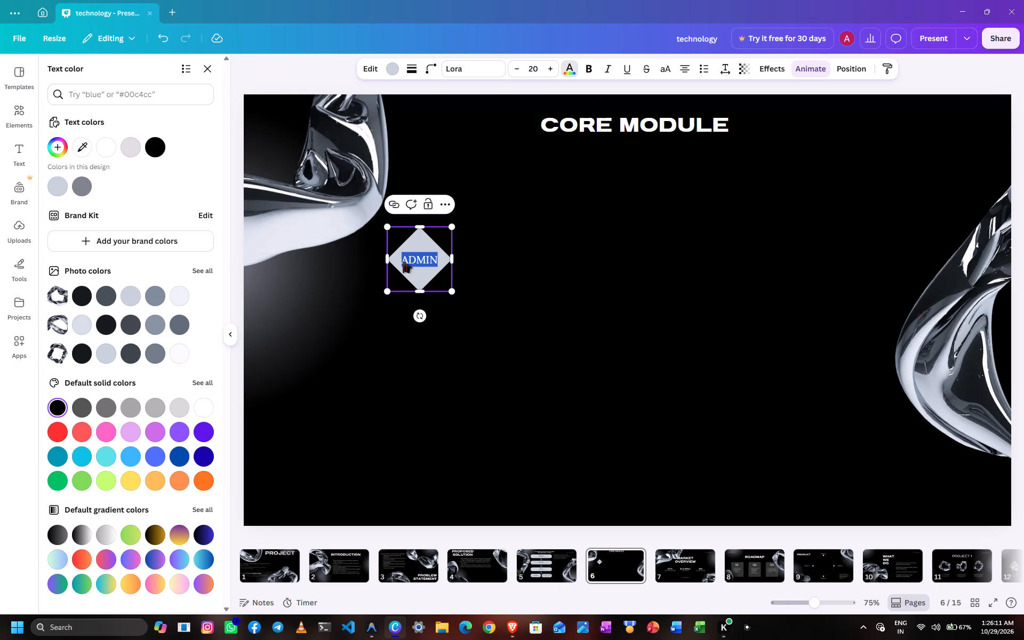
click(590, 70)
click(515, 189)
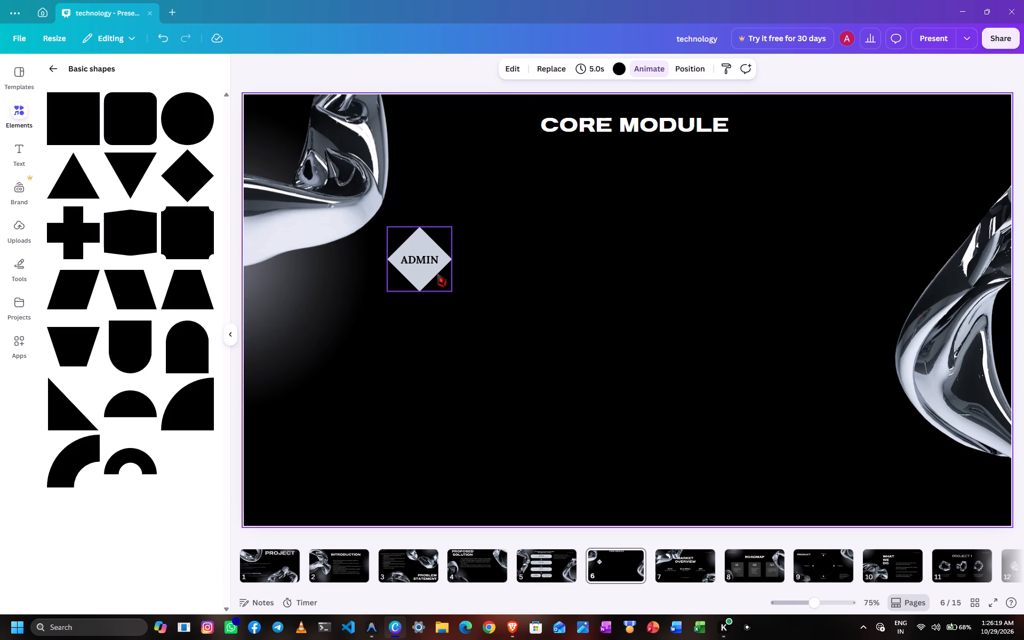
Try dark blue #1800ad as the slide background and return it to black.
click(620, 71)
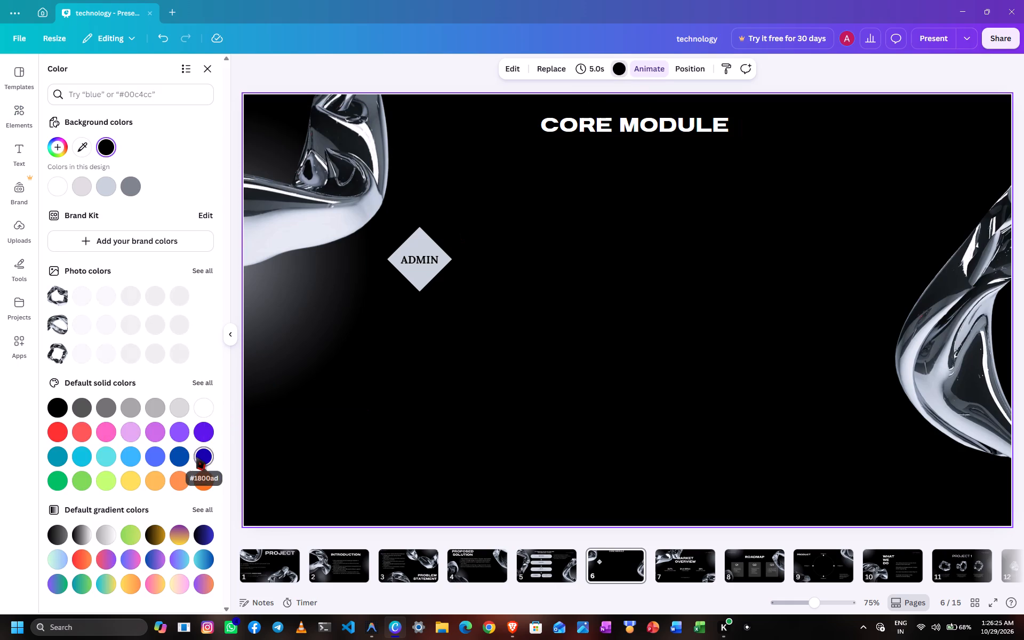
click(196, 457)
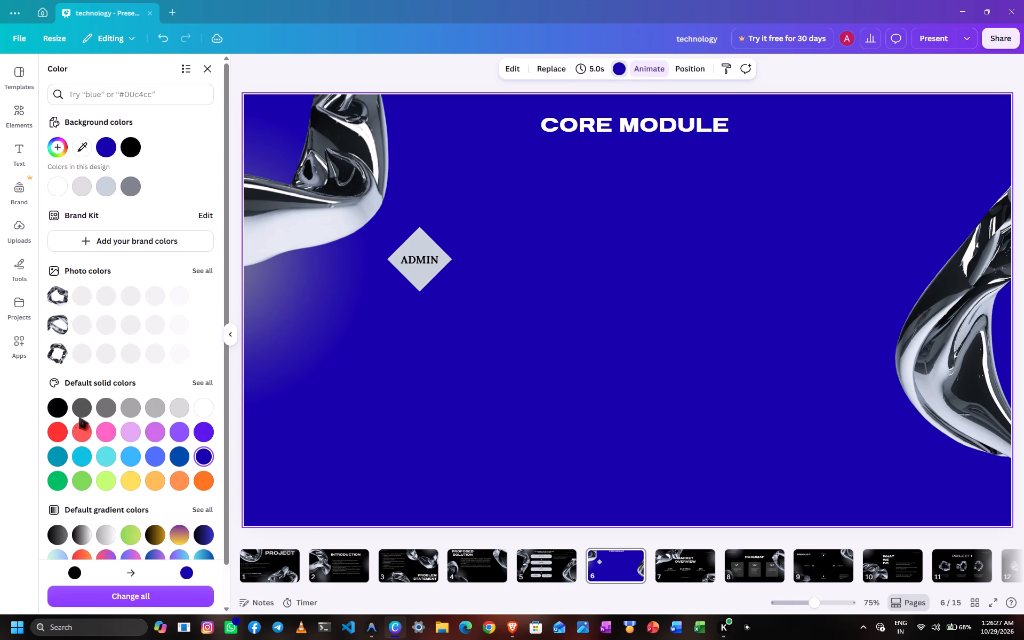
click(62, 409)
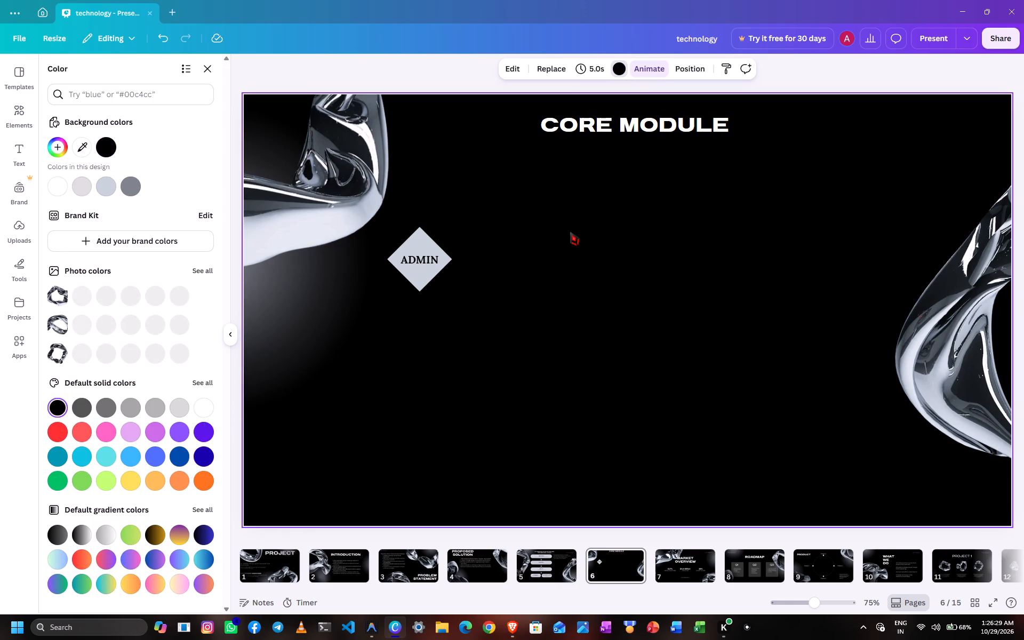
Try solid dark blue and several gradients as the ADMIN diamond's fill, and settle on the red-to-orange gradient.
click(420, 271)
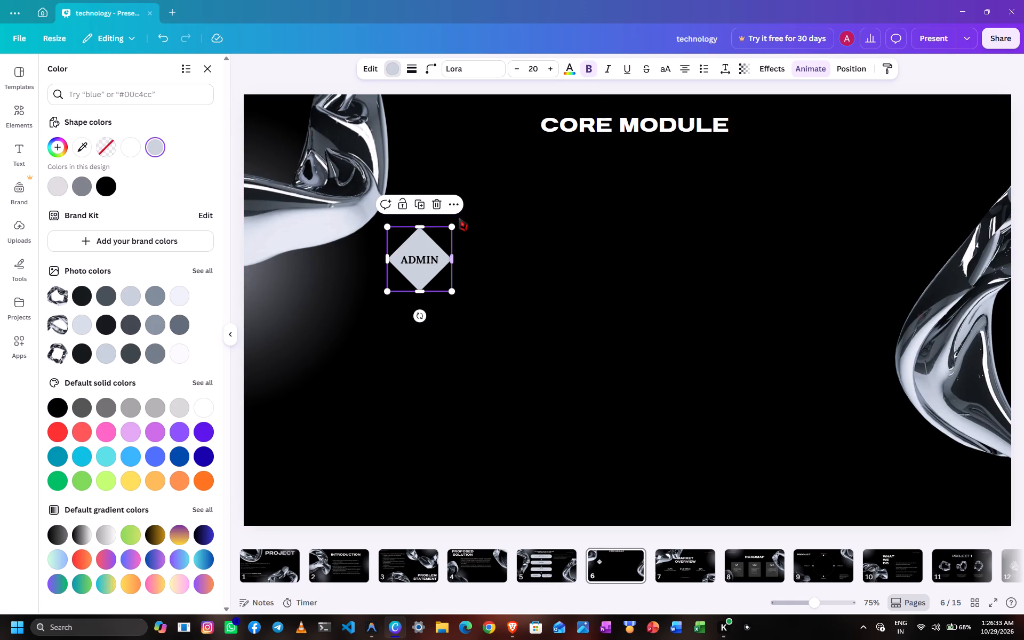
click(455, 205)
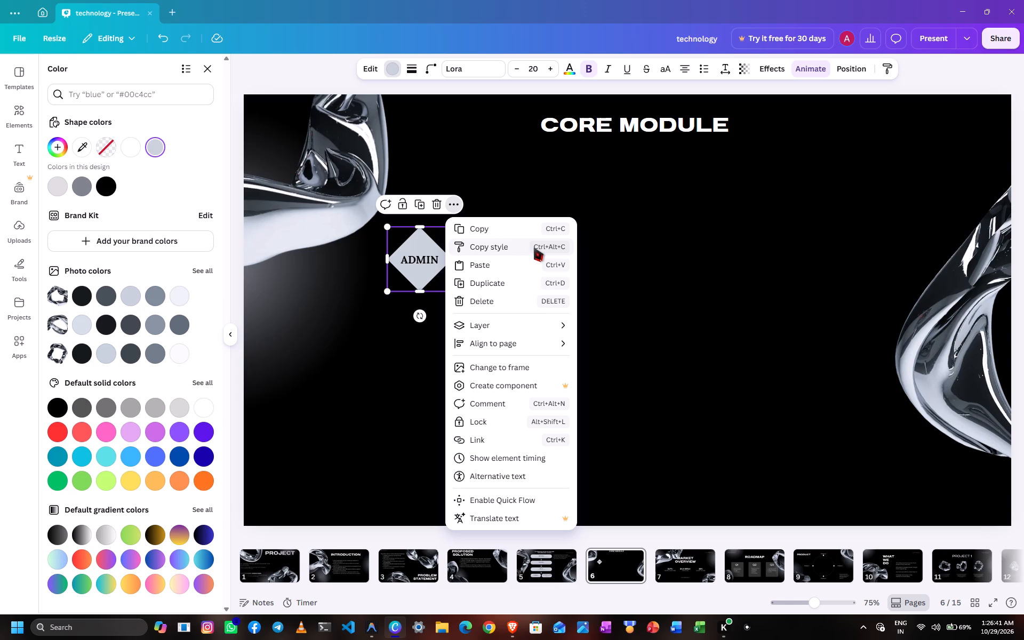
click(394, 70)
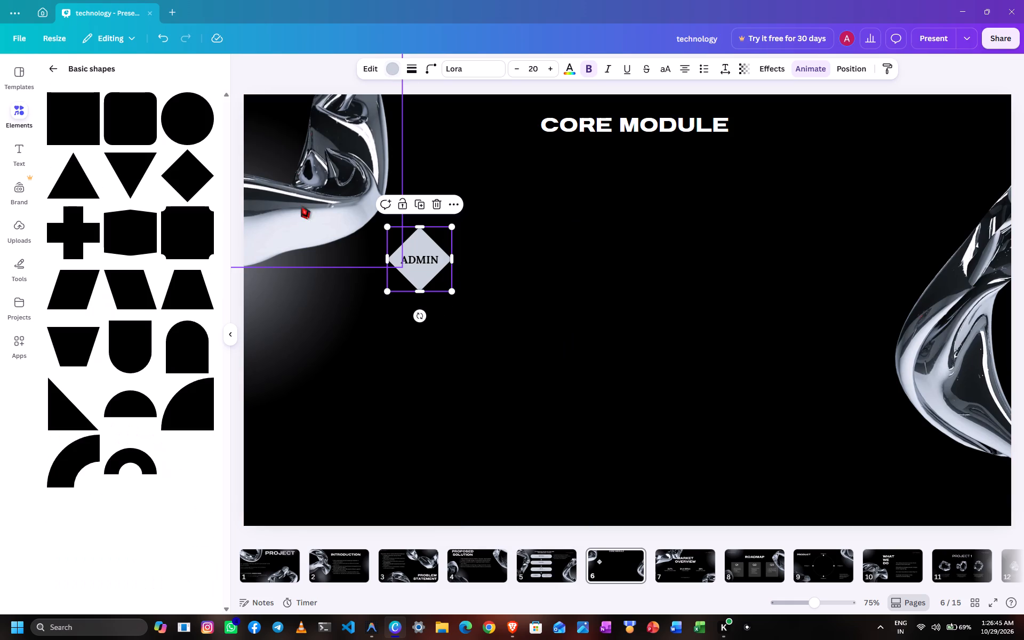
click(393, 68)
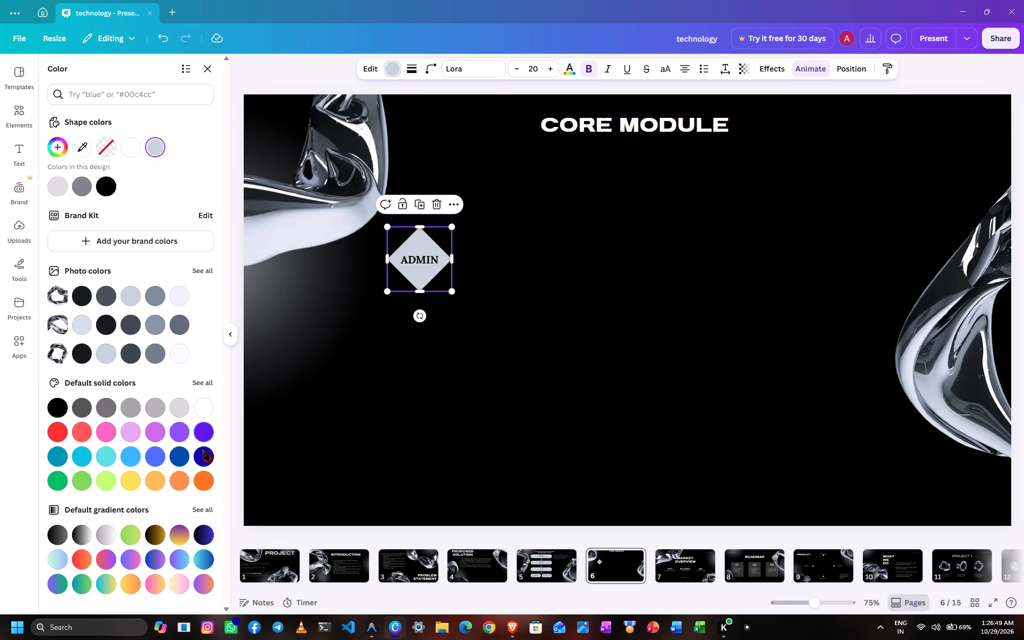
click(203, 452)
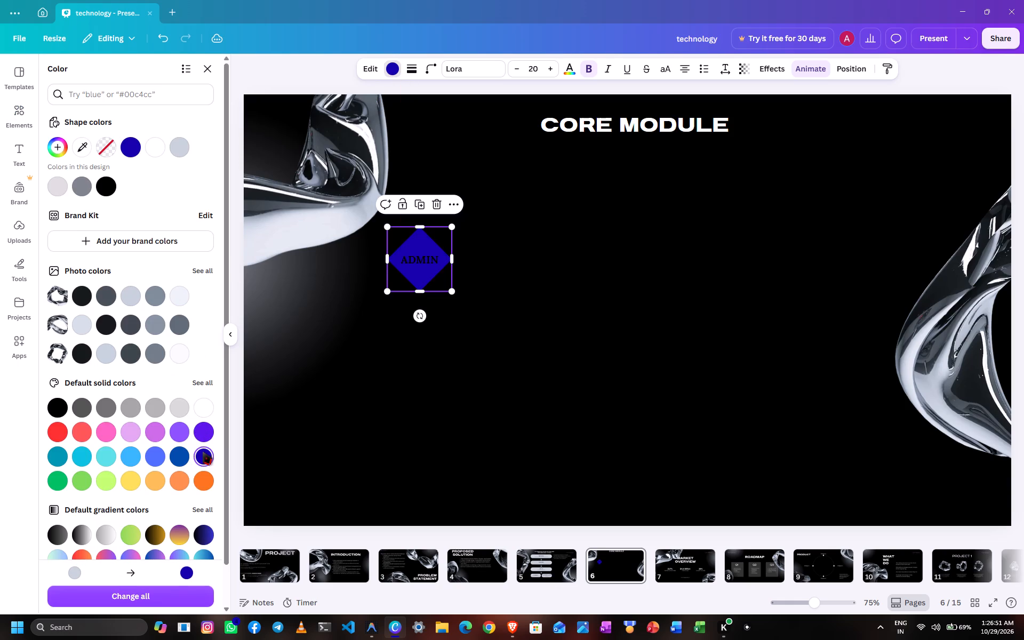
scroll(146, 513, down, 4)
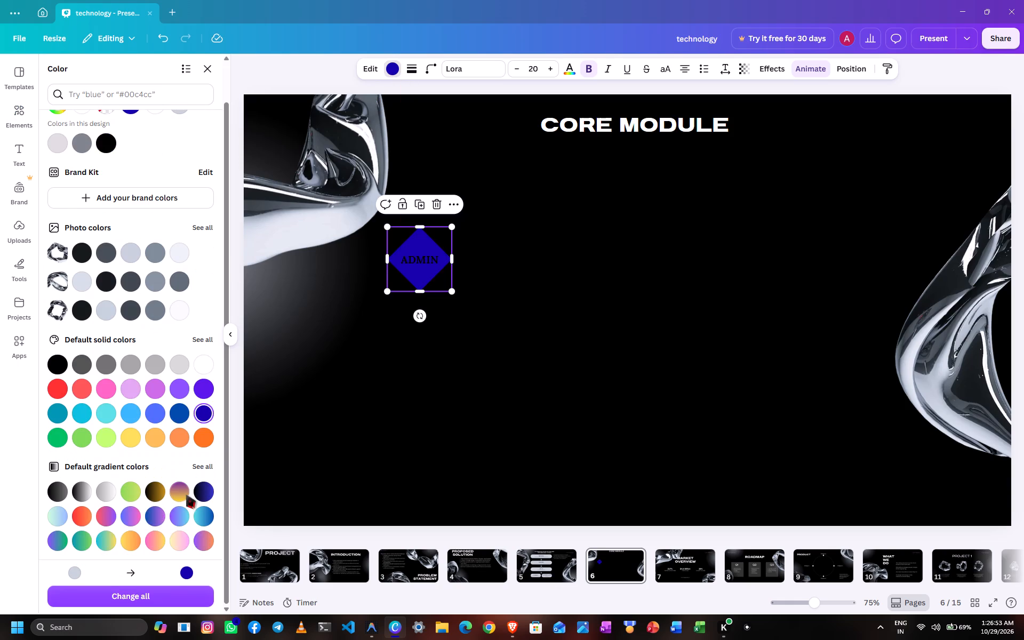
click(153, 519)
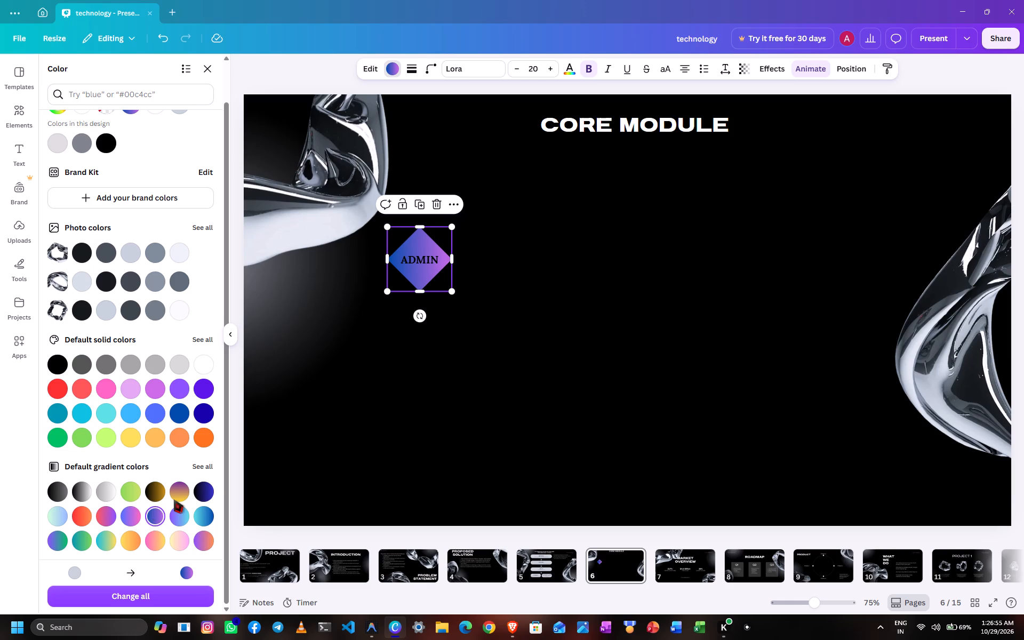
click(203, 499)
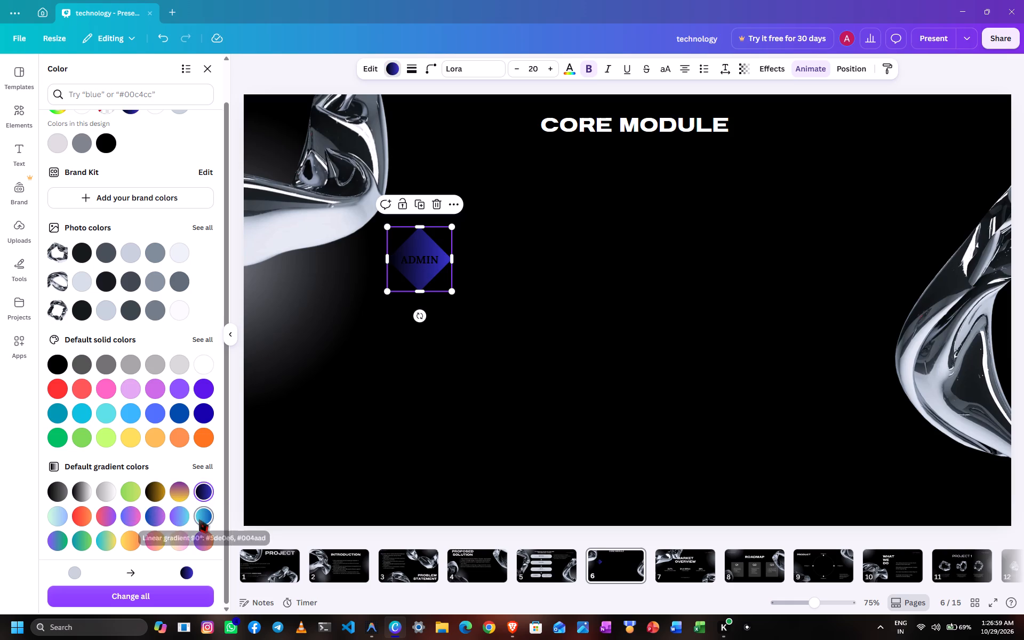
click(199, 519)
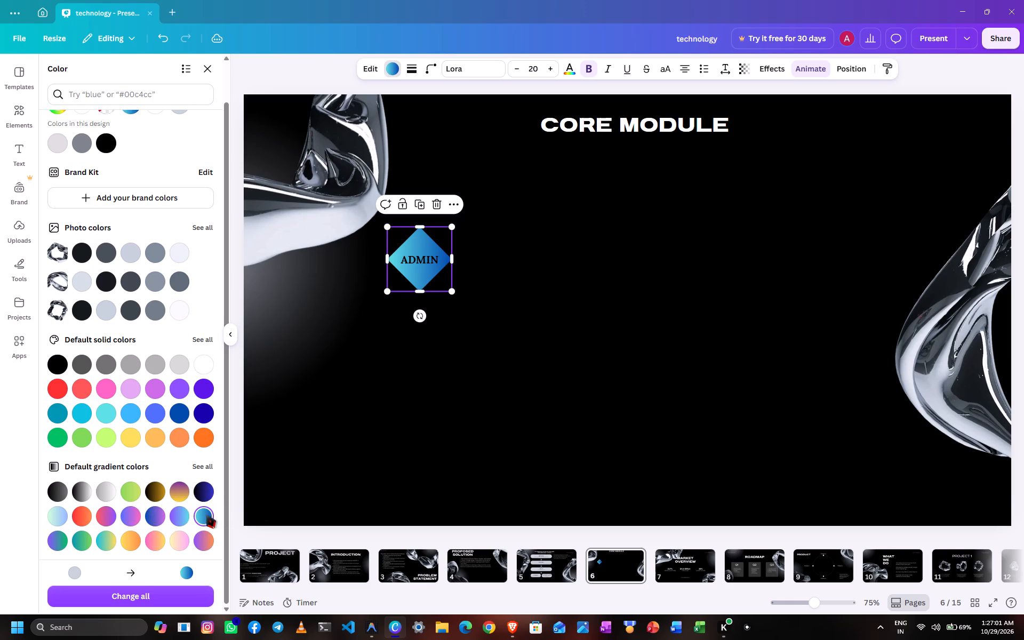
click(177, 541)
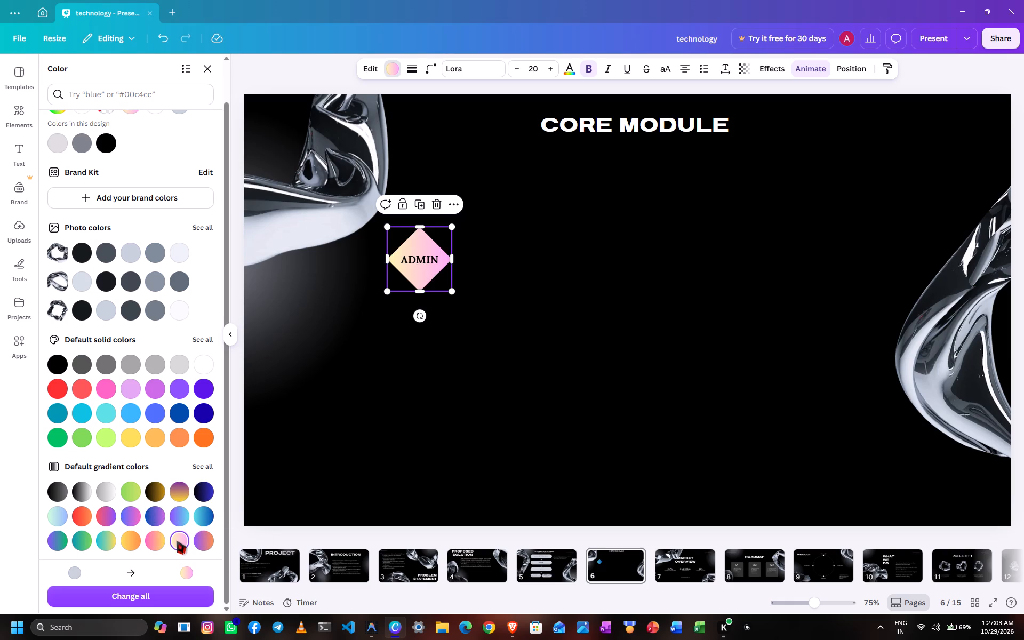
click(82, 516)
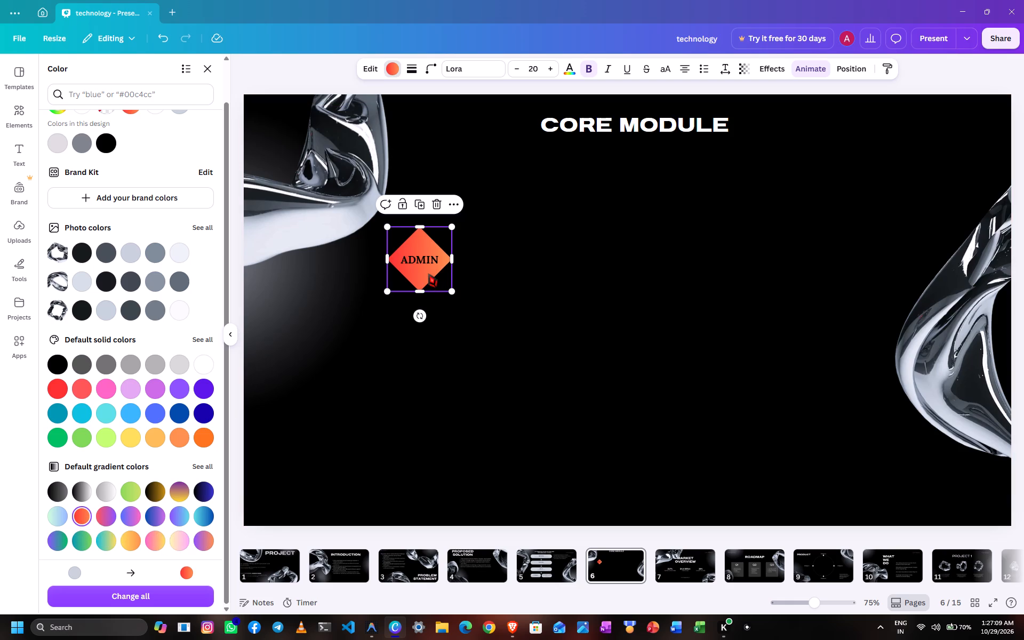
Move the ADMIN diamond slightly further left at the same height and deselect it.
drag(428, 274, 399, 274)
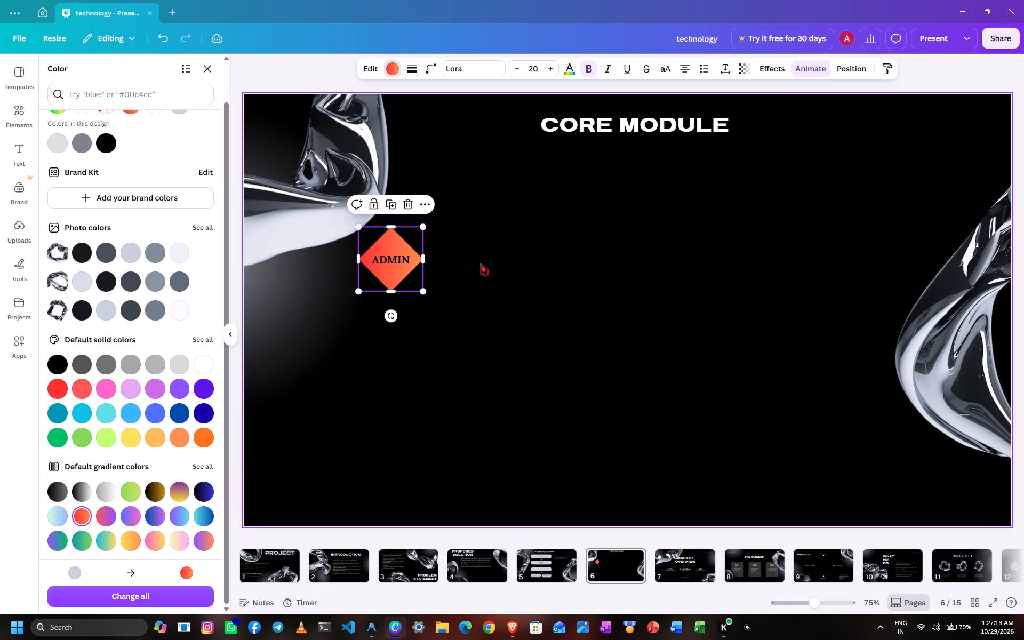
click(480, 263)
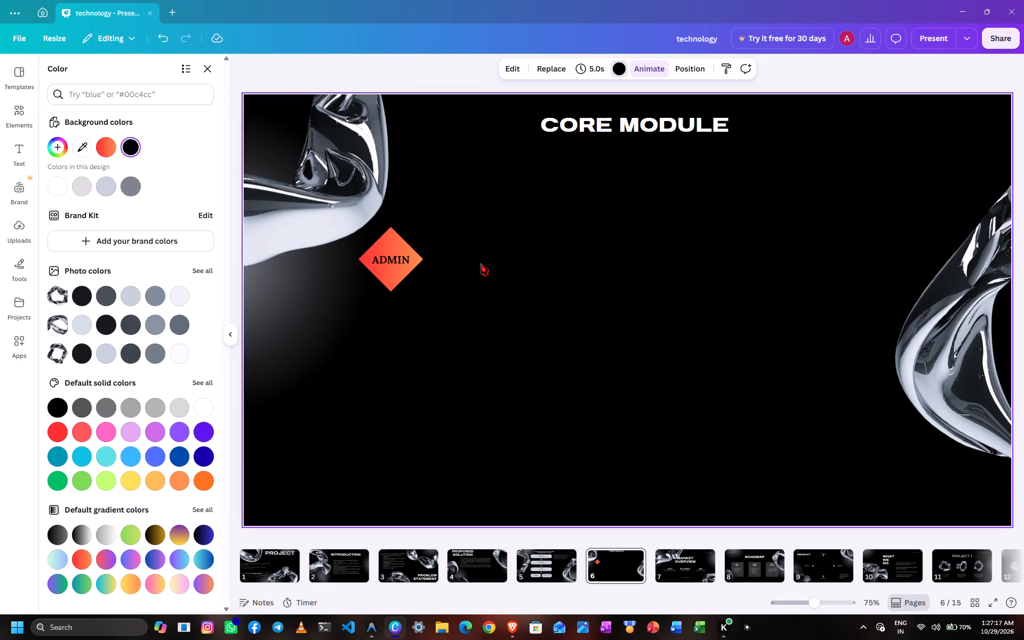
Add a rounded square from the basic shapes to the centre of the Core Module slide.
click(19, 116)
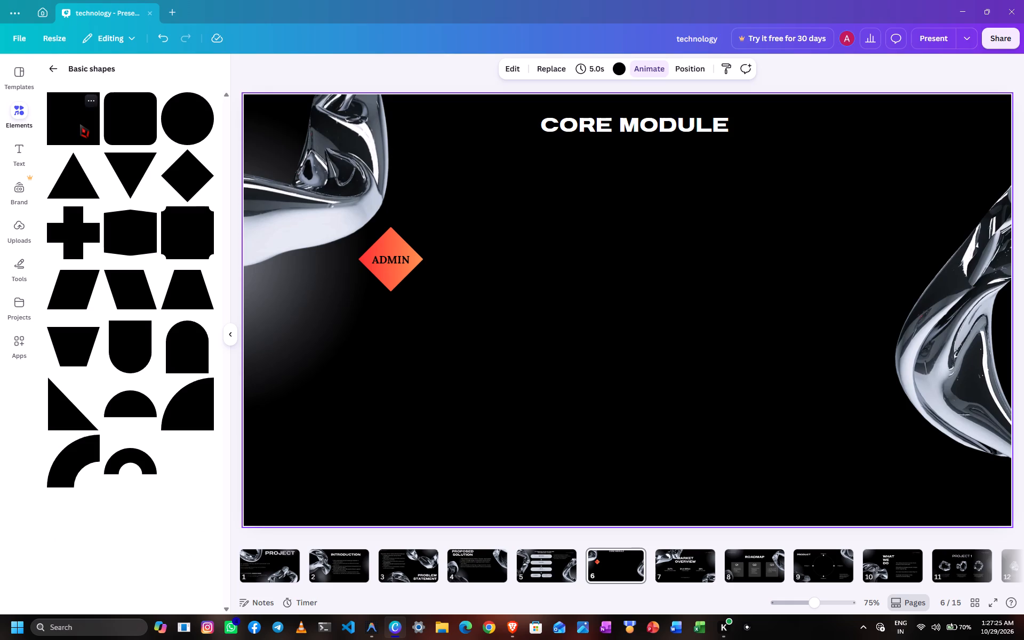
click(122, 119)
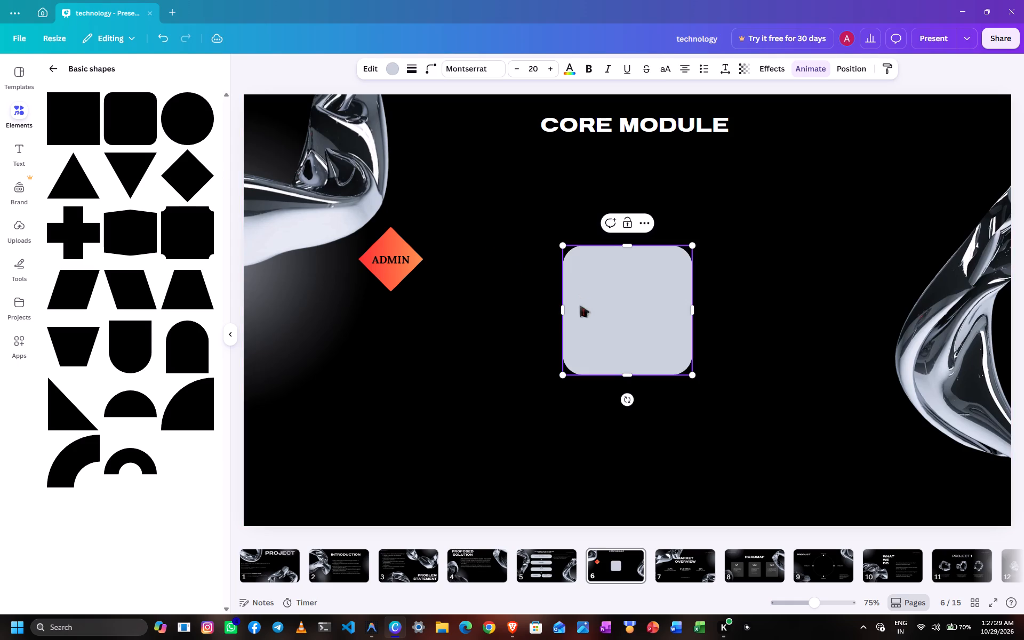
Reshape the rounded square into a wide, flat pill-shaped bar reaching close to the ADMIN diamond.
drag(560, 309, 461, 309)
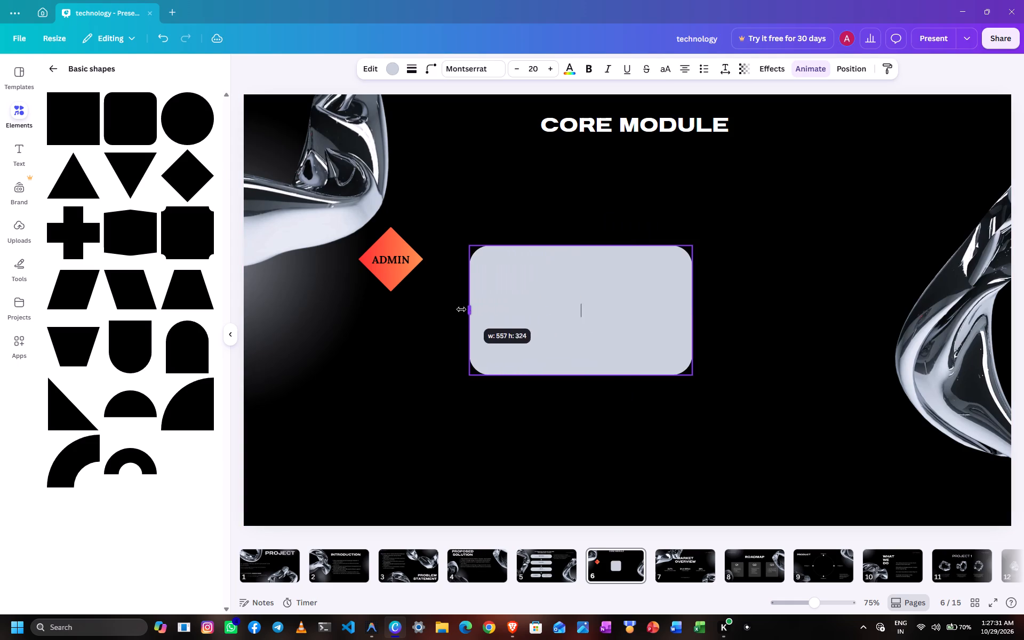
drag(461, 309, 431, 309)
drag(560, 373, 558, 282)
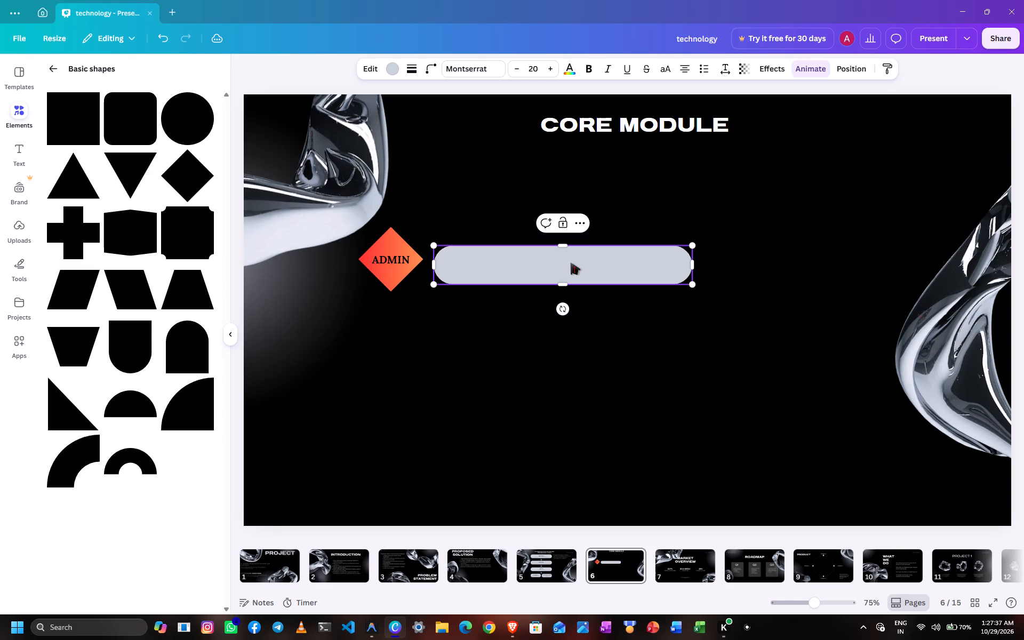
Label the bar "Account management", correcting the spelling of the first word.
click(571, 263)
text(Acoount)
key(space)
text(management)
key(space)
key(Left)
key(Left)
key(Left)
key(Left)
key(Left)
key(Left)
key(Left)
key(Left)
key(Left)
key(Left)
key(Left)
key(Left)
key(Left)
key(Left)
key(Left)
key(Left)
key(Left)
key(Left)
key(Left)
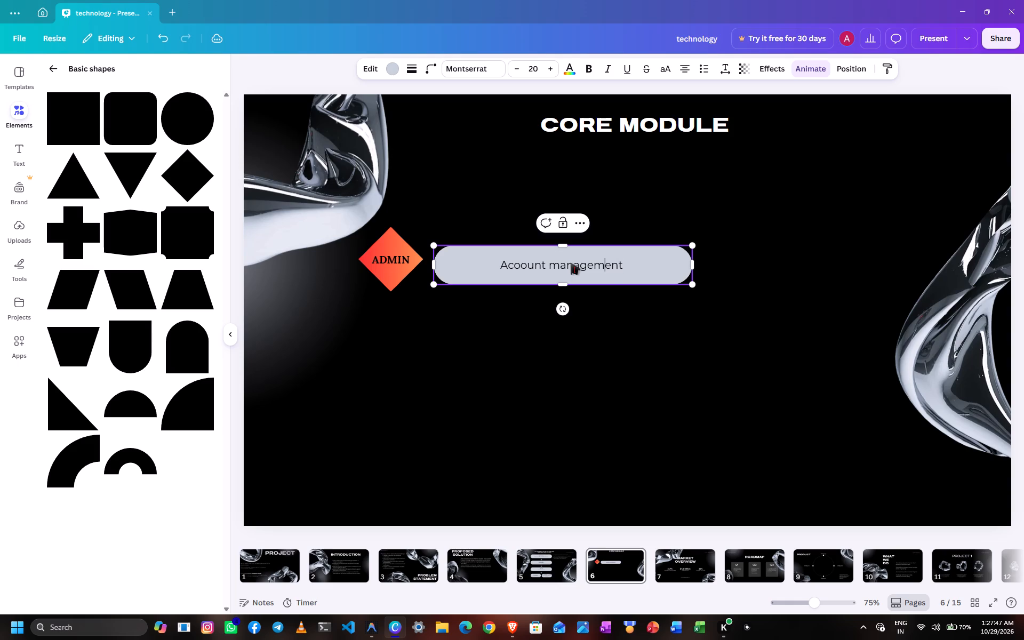
key(Left)
key(Left)
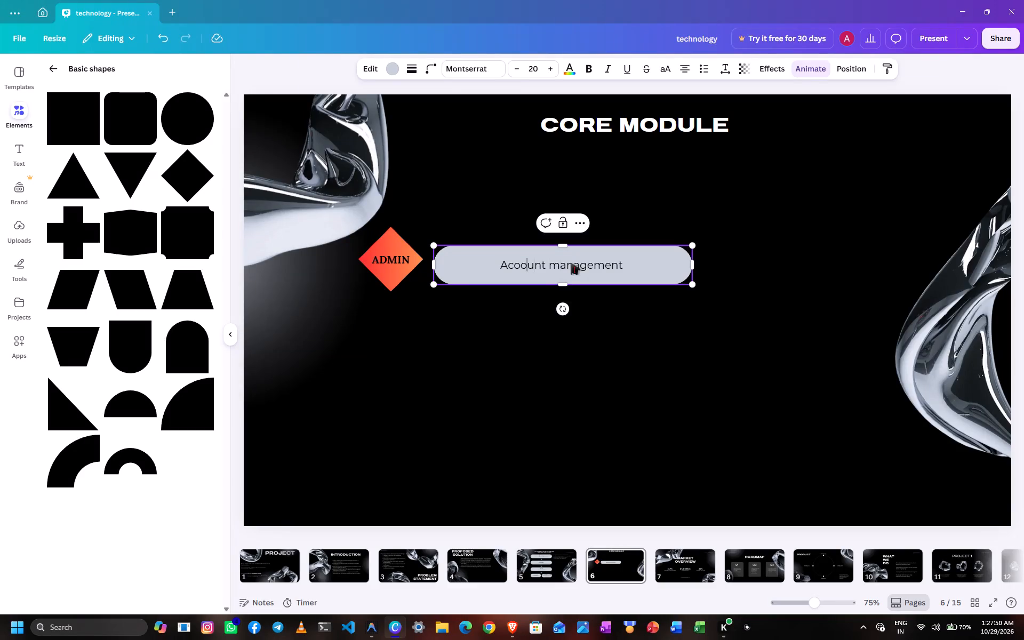
key(Left)
key(BackSpace)
key(c)
Extend the end of the bar's label with ", registration approvals".
key(Right)
key(Right)
key(Right)
key(Right)
key(Right)
key(Right)
key(Right)
key(Right)
key(Right)
key(Right)
key(Right)
key(Right)
key(Right)
key(Right)
key(Right)
key(Right)
key(Right)
key(Right)
key(Right)
key(Right)
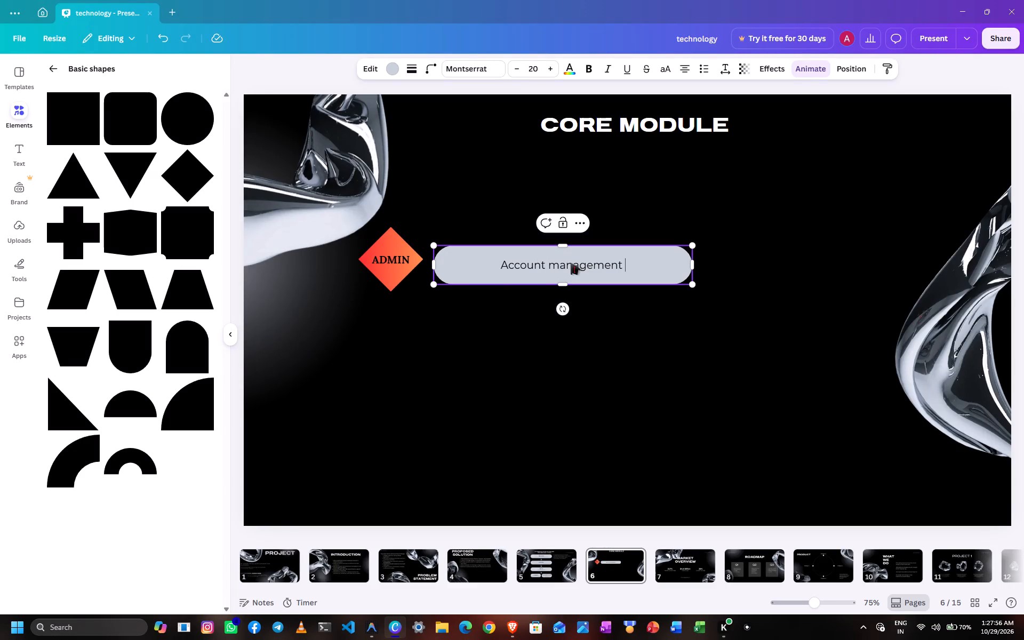
key(comma)
key(BackSpace)
key(BackSpace)
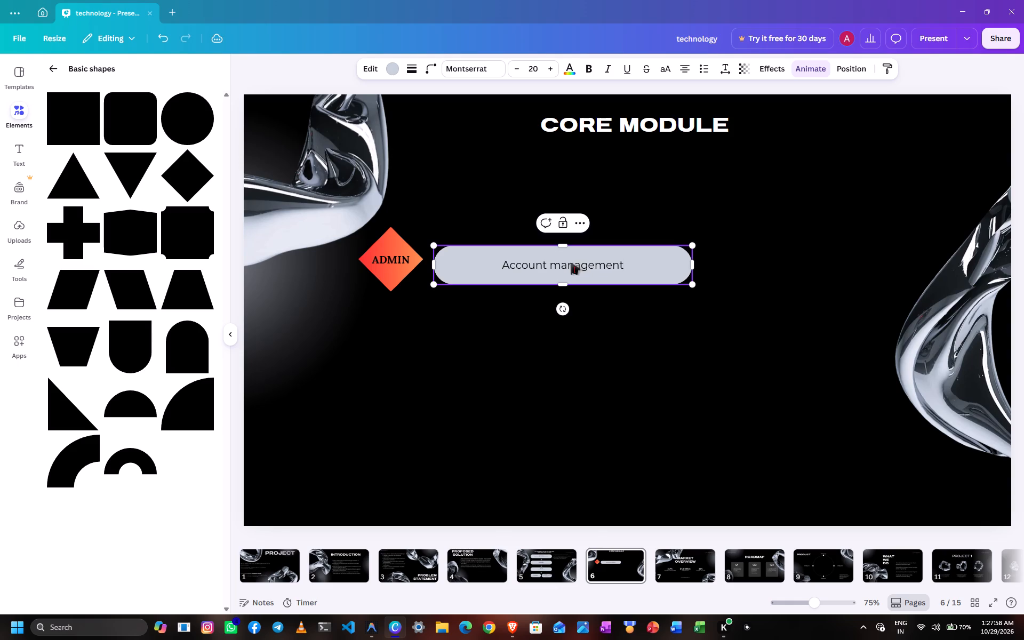
text(, registration)
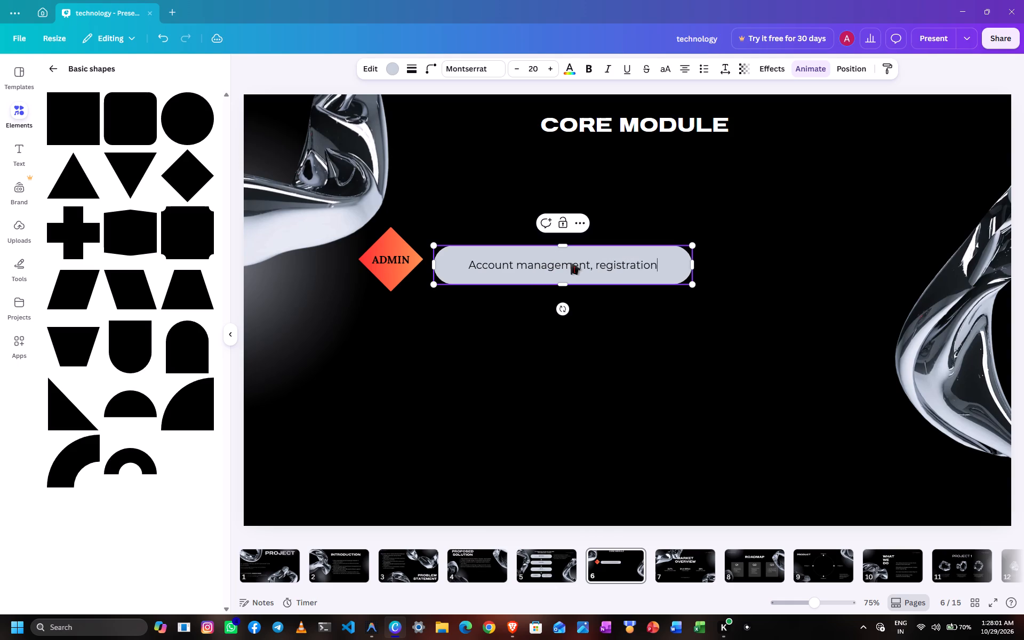
key(space)
text(approvals)
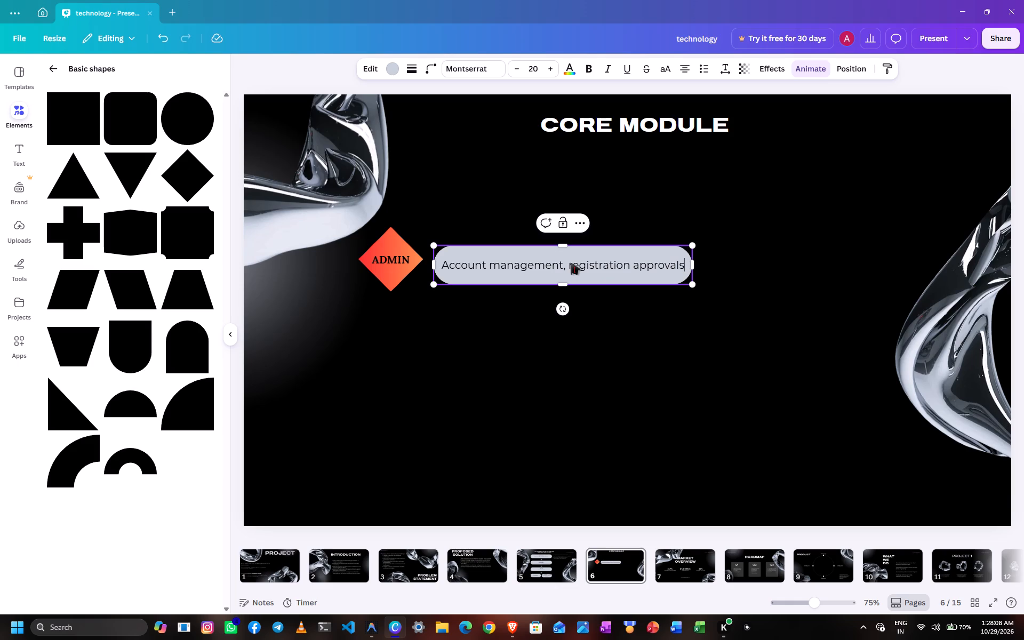
Reduce the bar label's font size to 16.
triple_click(516, 68)
click(516, 68)
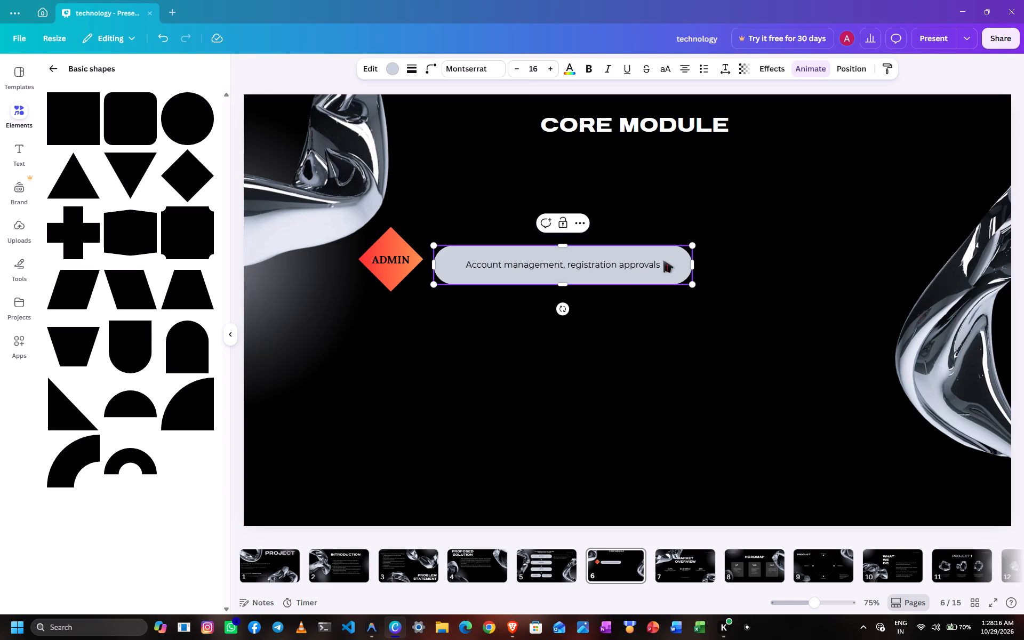
Append ", and platform oversight" to the bar's label.
text(,)
key(space)
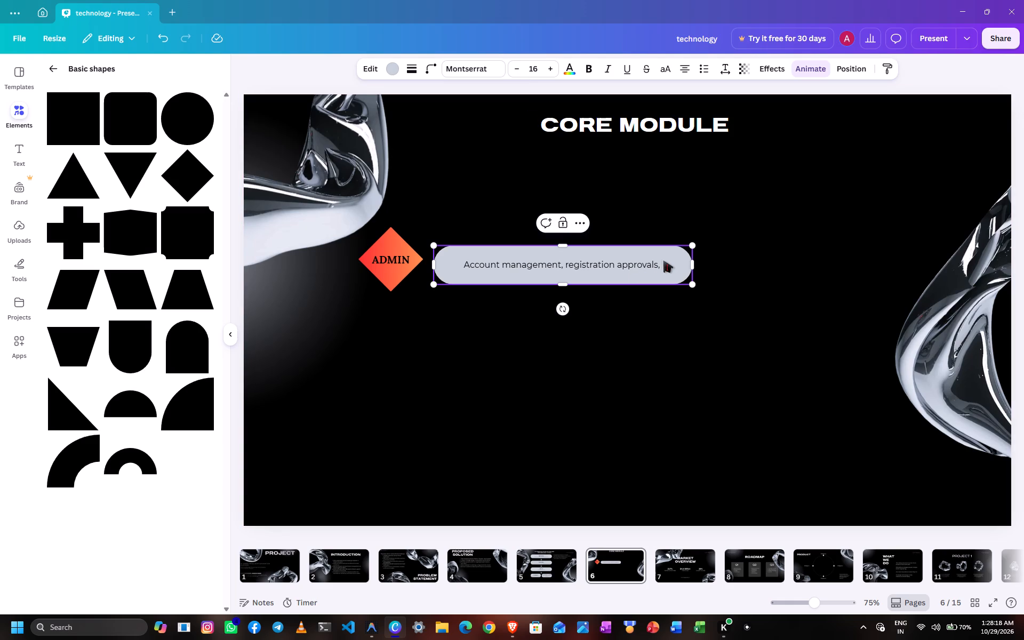
text(and platform)
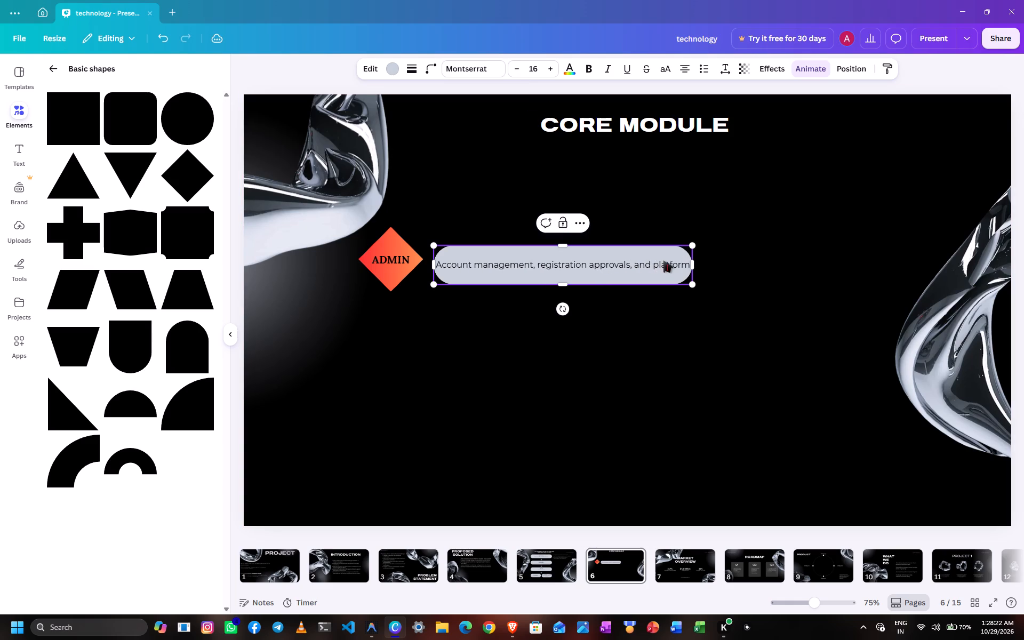
key(space)
text(oversight)
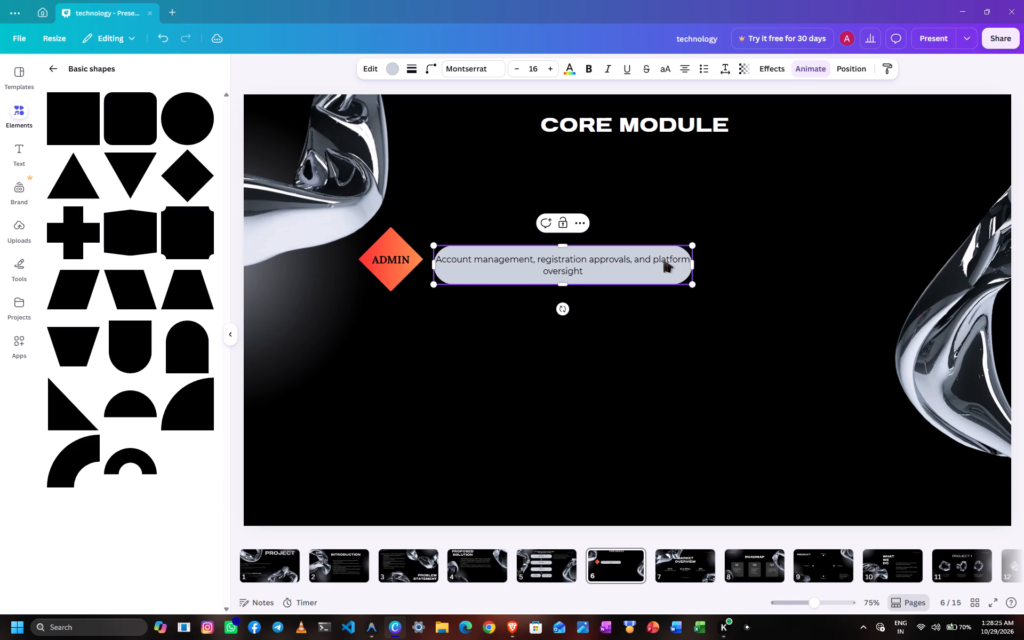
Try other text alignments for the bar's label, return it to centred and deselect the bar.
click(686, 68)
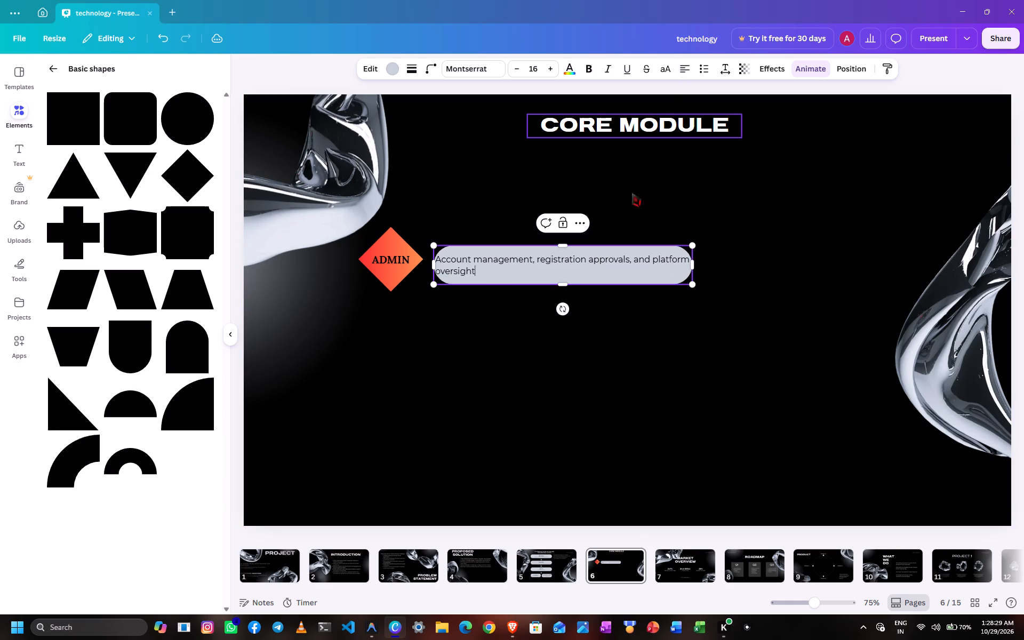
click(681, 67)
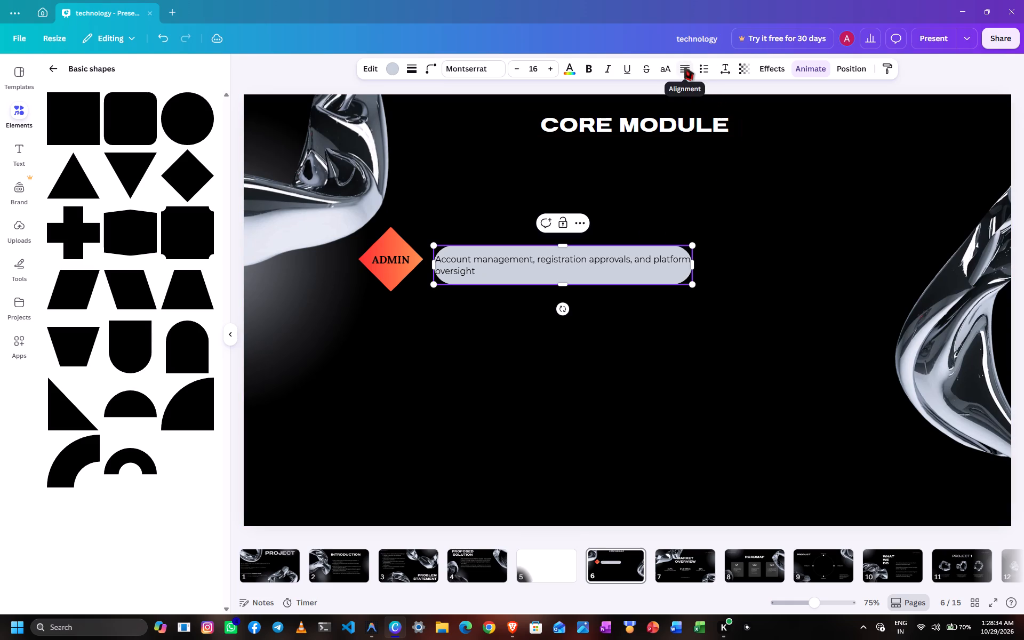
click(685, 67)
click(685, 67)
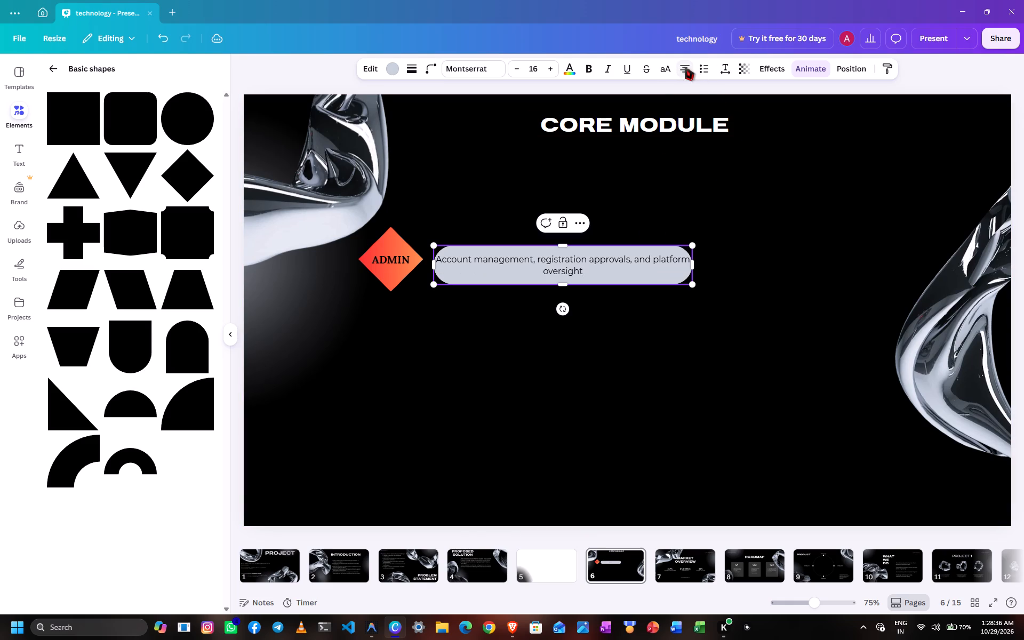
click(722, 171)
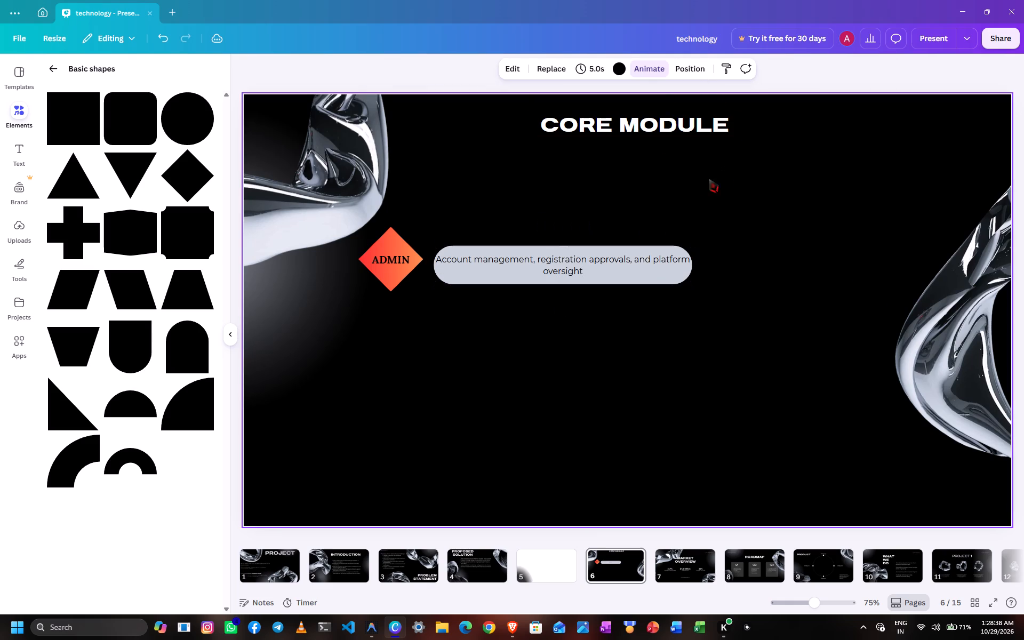
Move the labelled bar slightly up and closer to the ADMIN diamond, aligning their vertical centres, and deselect it.
drag(575, 265, 574, 263)
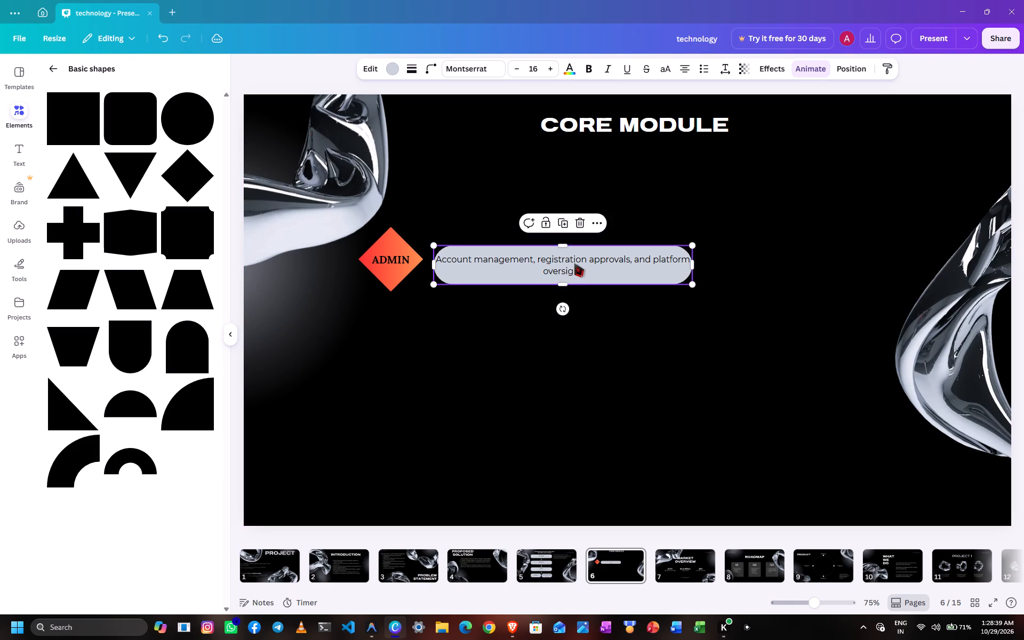
drag(574, 263, 570, 256)
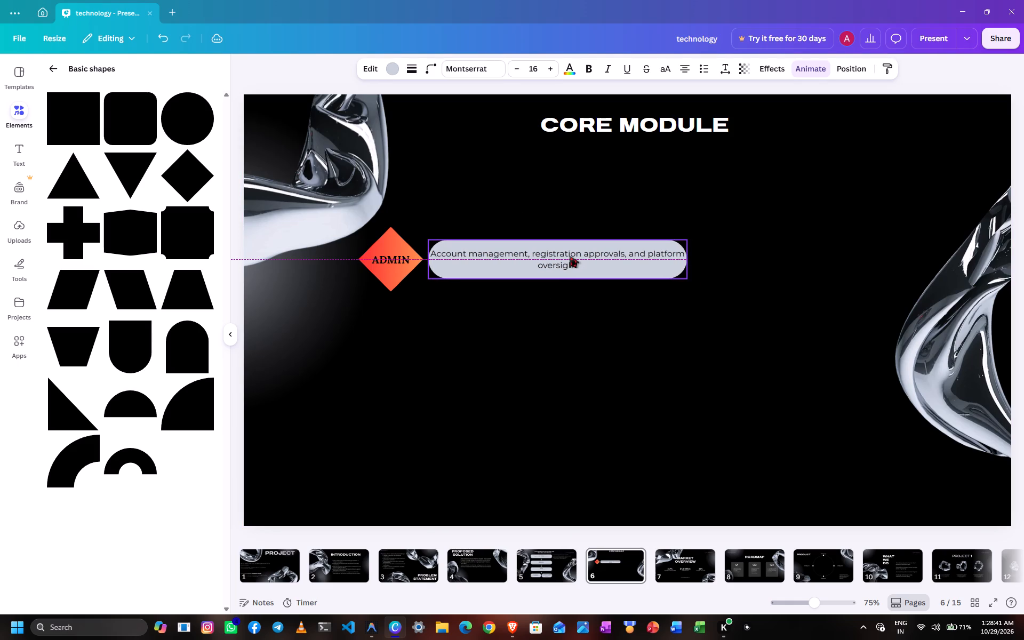
drag(570, 256, 571, 256)
click(668, 213)
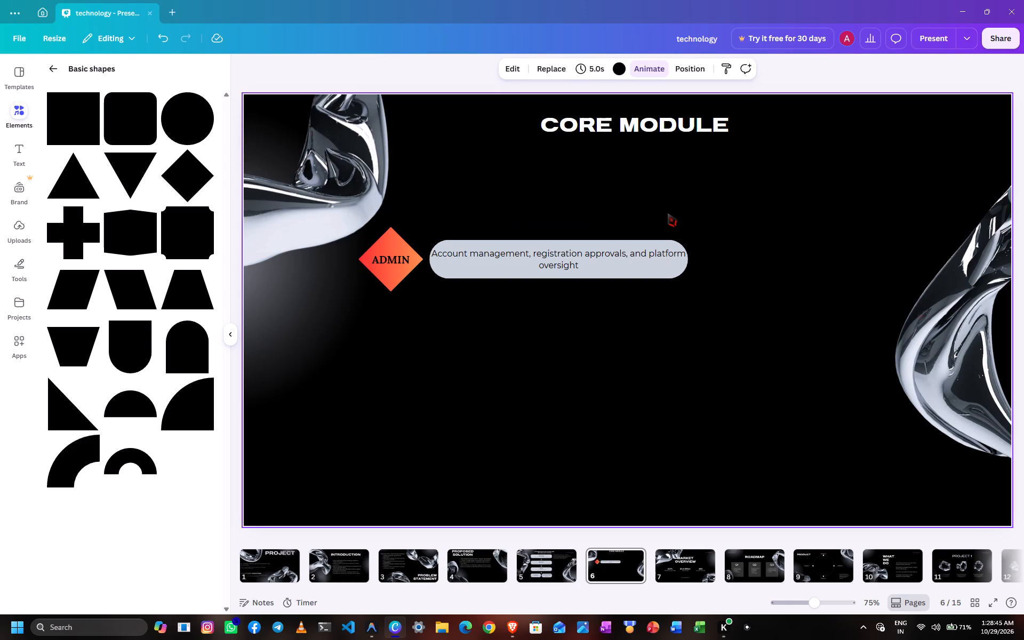
Try near-white, greys, yellow-orange and pink-yellow gradients as the bar's fill, settle on the red-to-orange gradient, and deselect it.
click(607, 267)
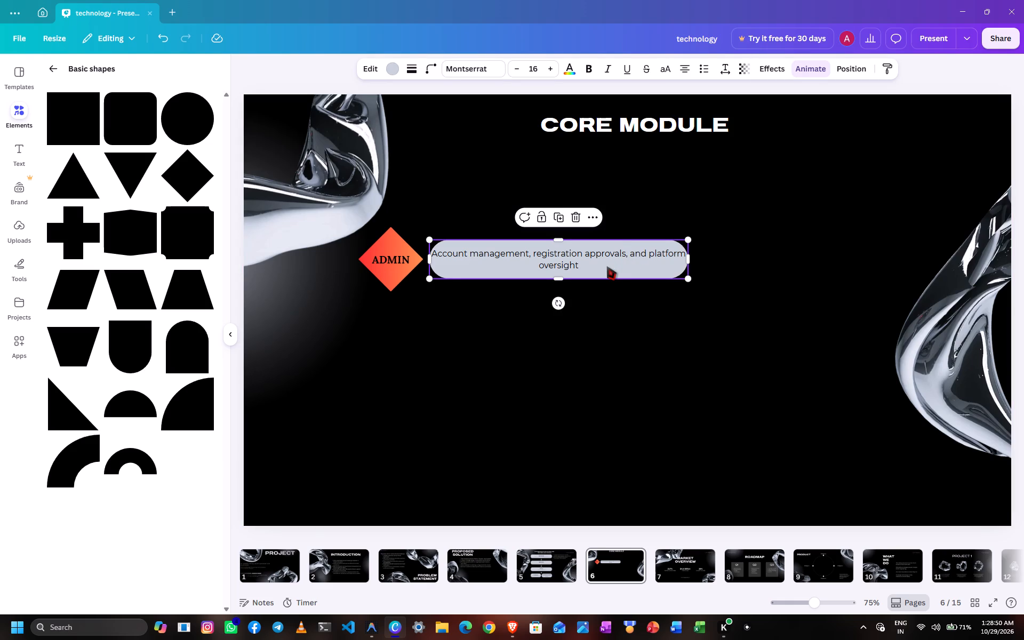
click(394, 71)
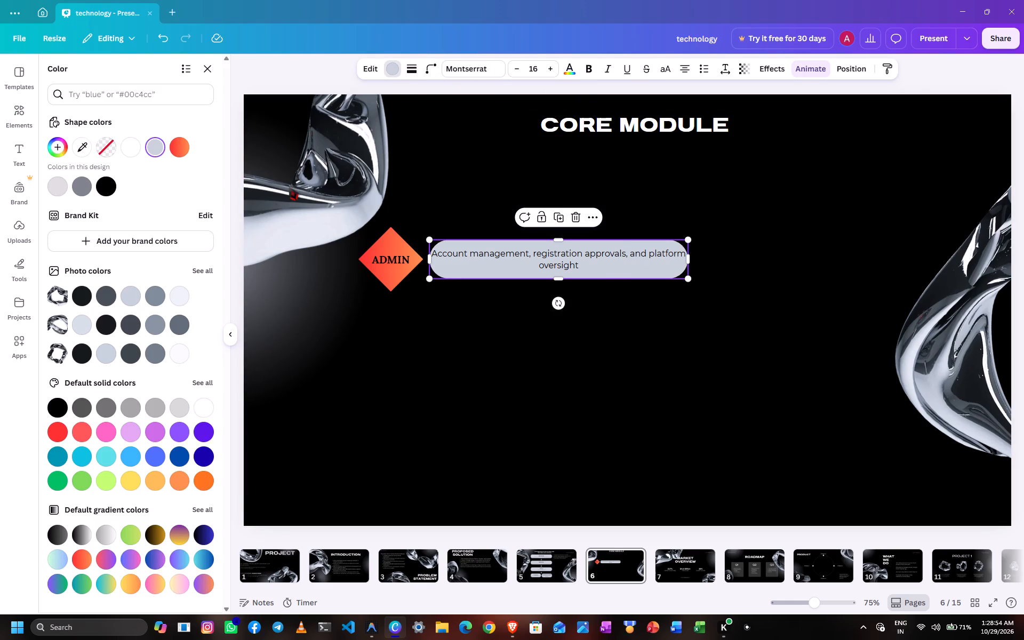
click(178, 354)
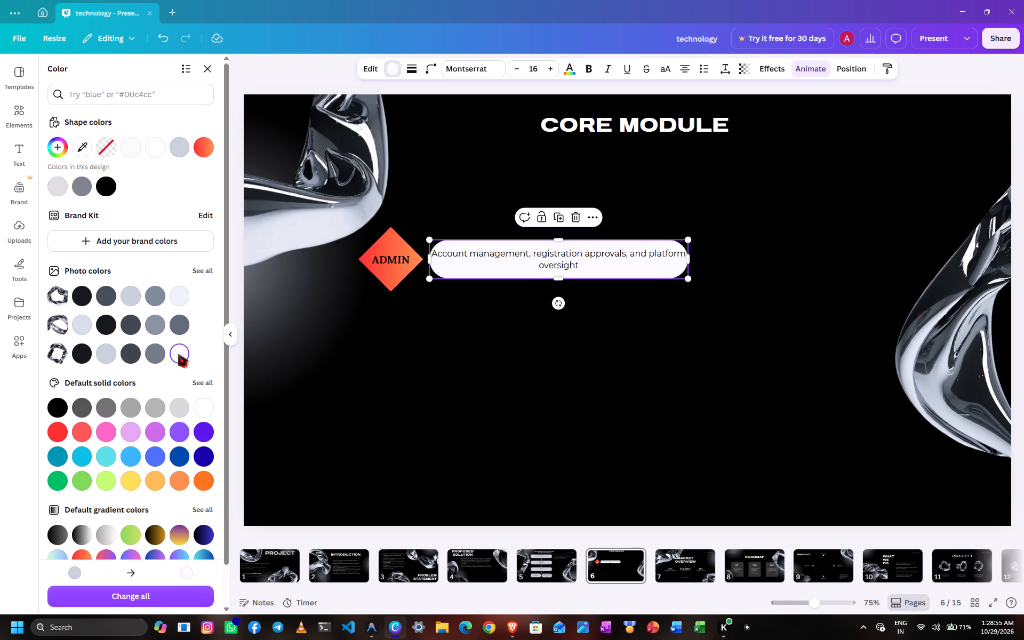
click(155, 413)
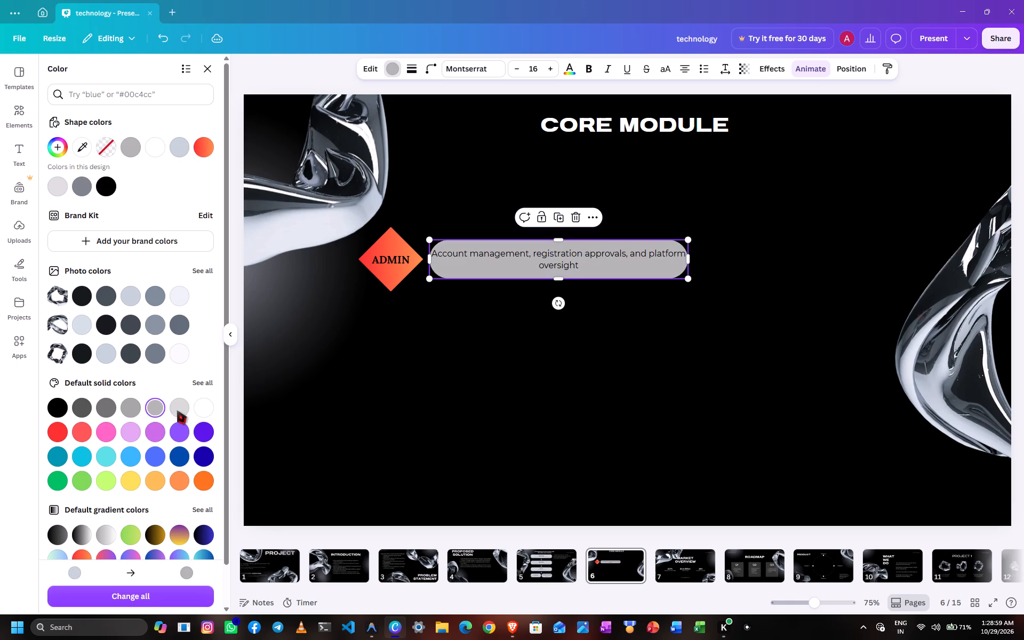
click(109, 406)
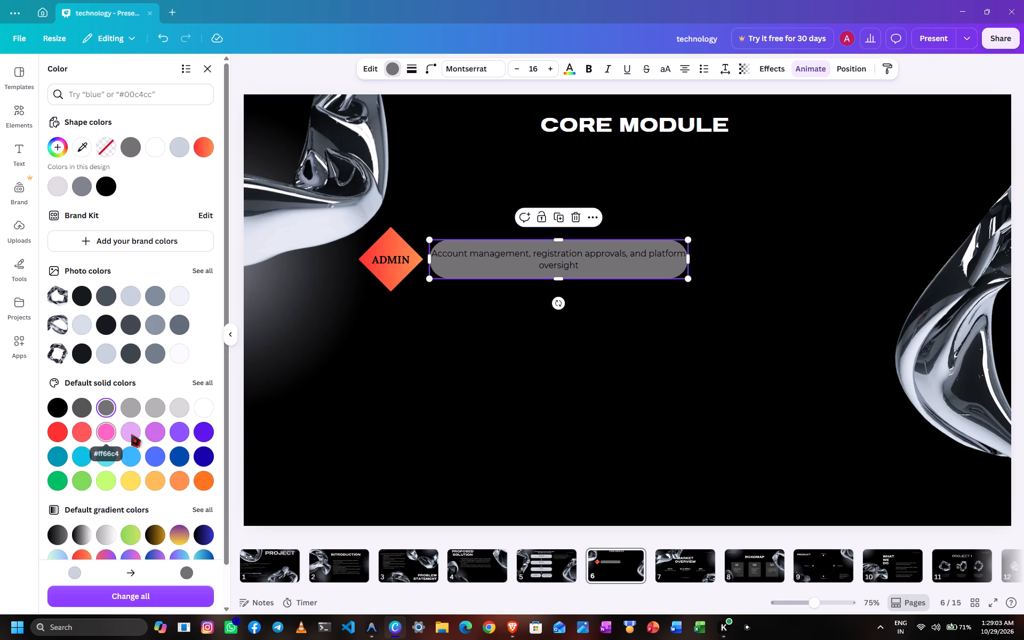
scroll(169, 501, down, 2)
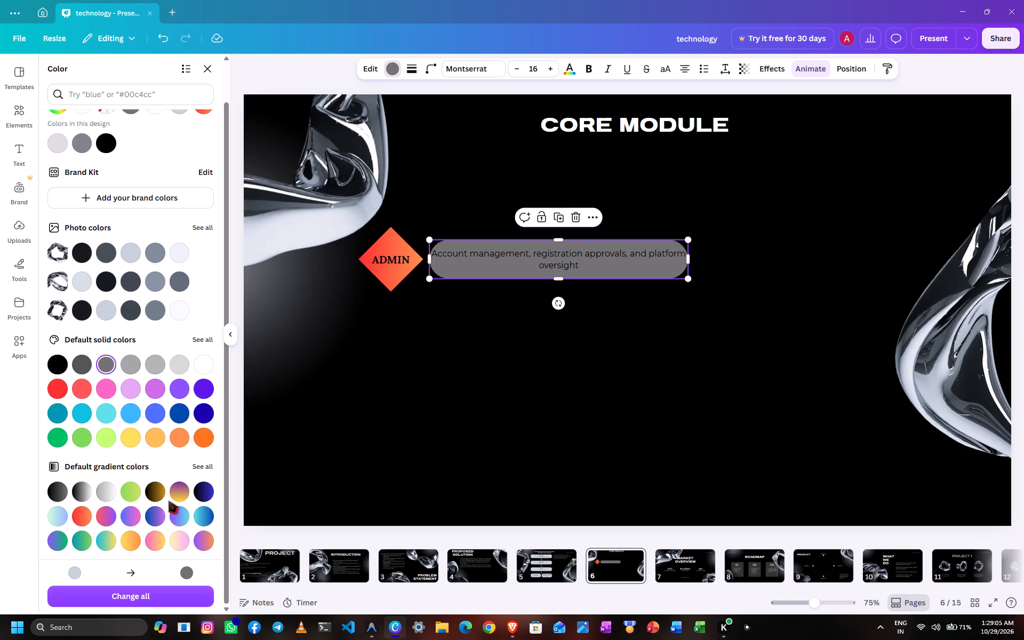
scroll(169, 501, down, 3)
click(130, 538)
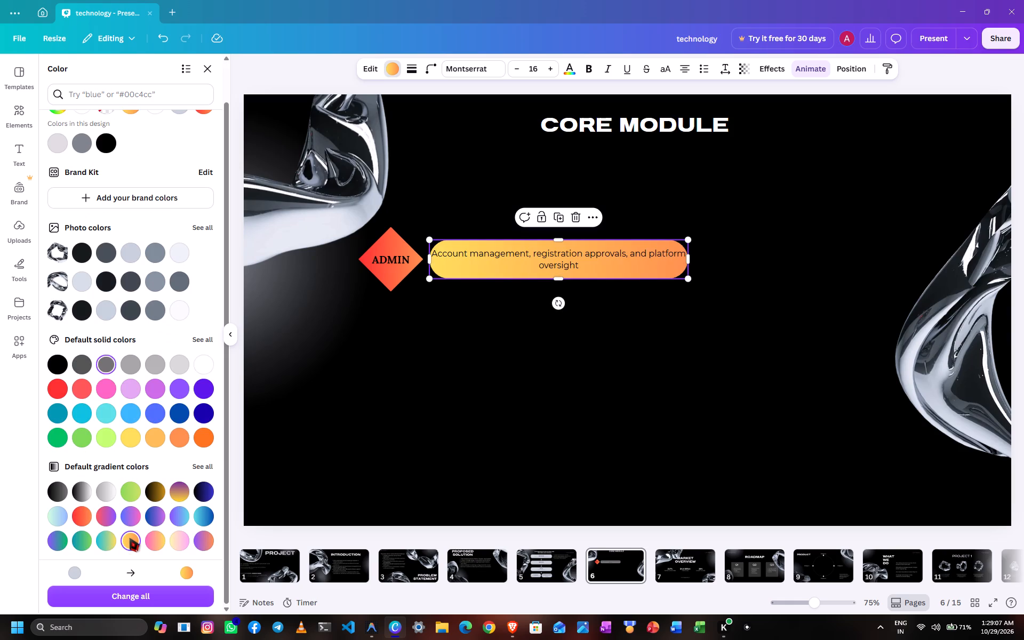
click(153, 541)
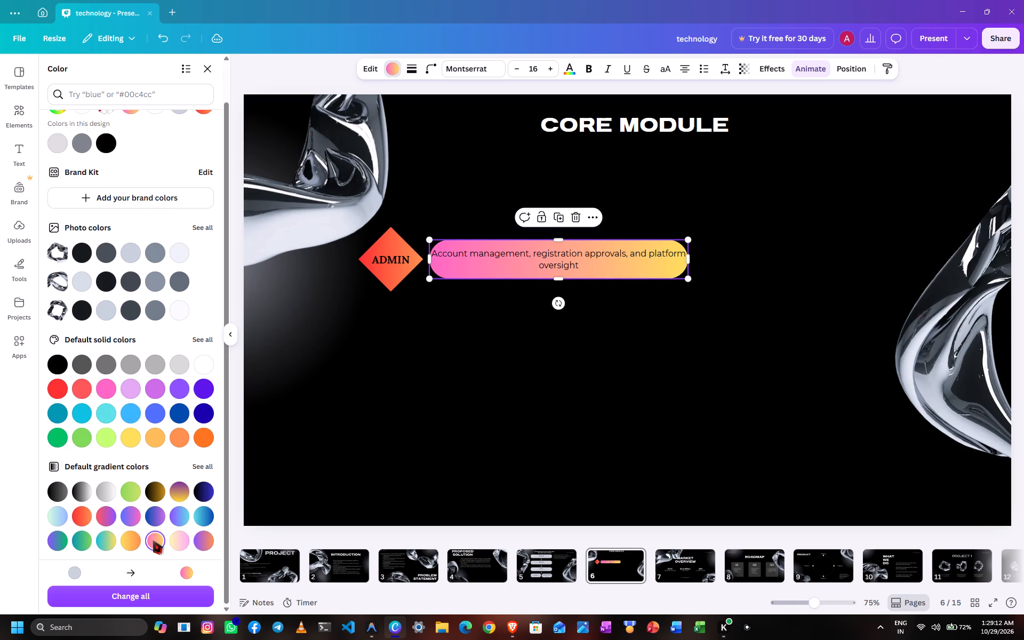
click(84, 518)
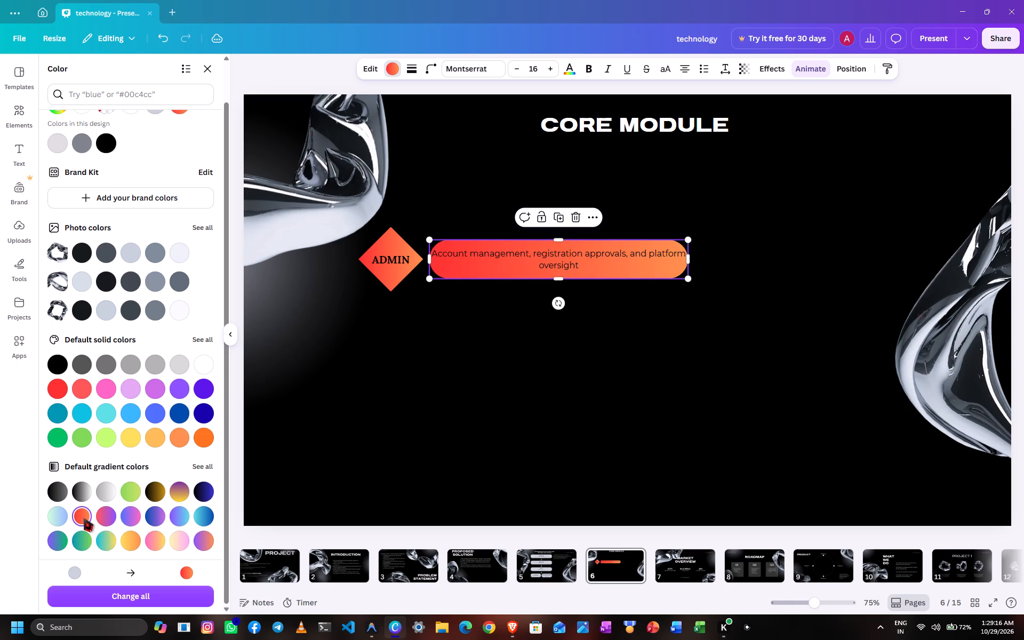
click(188, 573)
click(75, 572)
scroll(171, 524, down, 5)
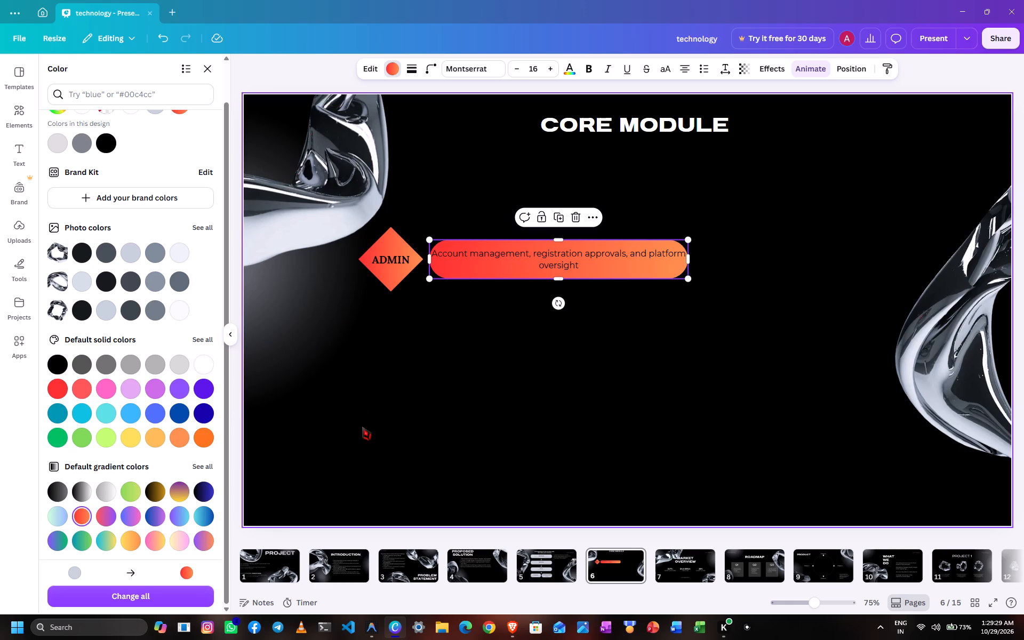
click(487, 416)
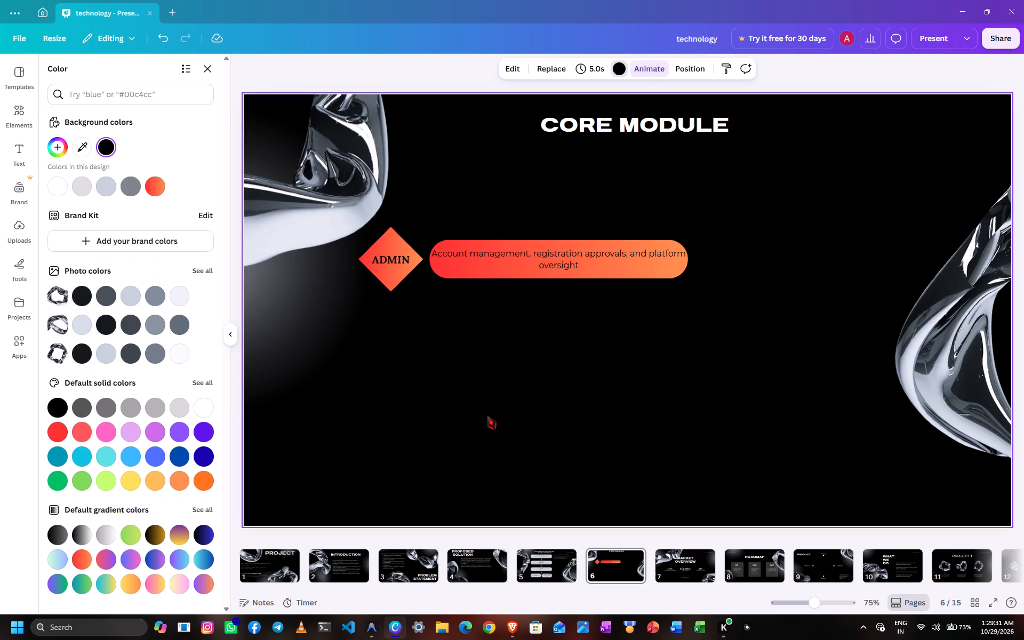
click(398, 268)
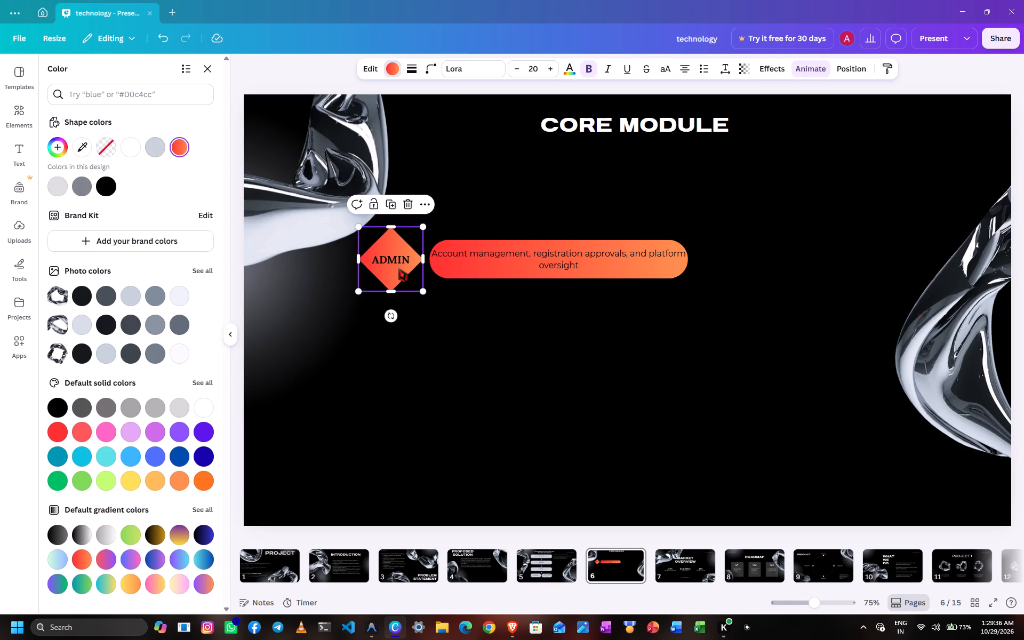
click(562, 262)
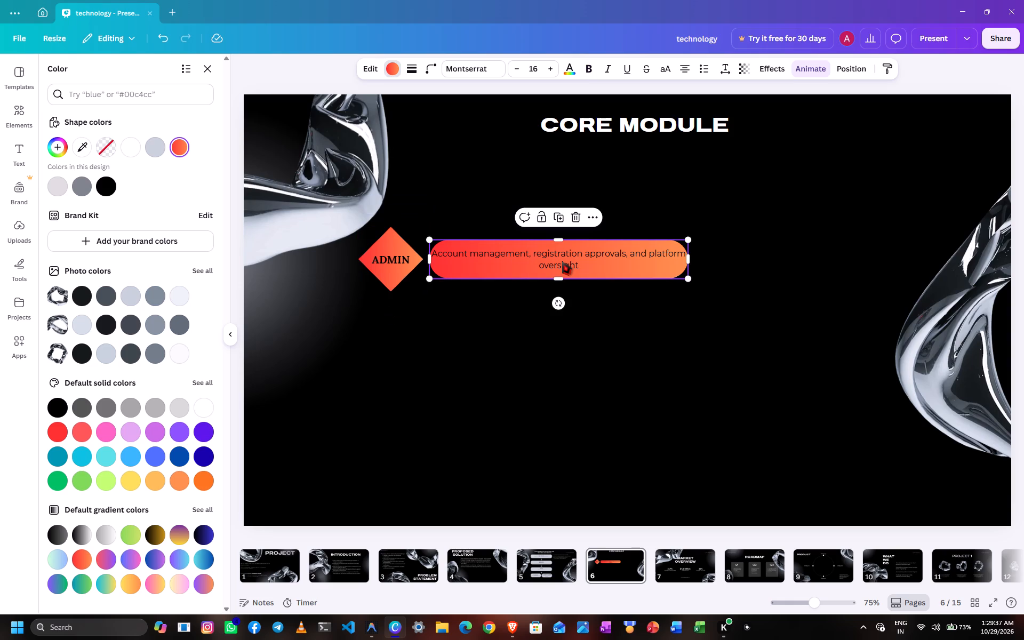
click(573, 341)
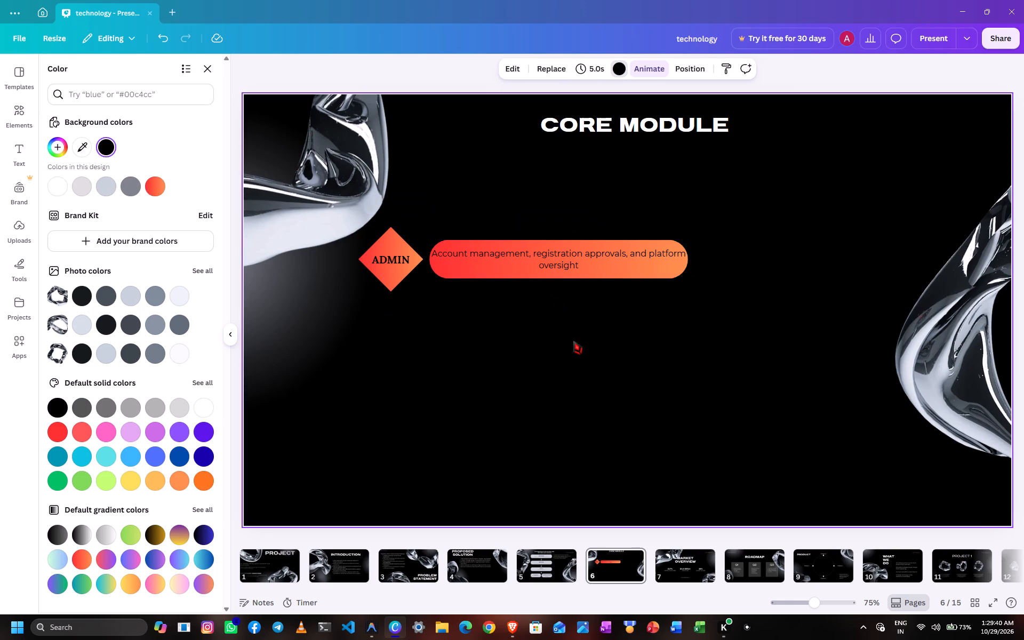
Duplicate the ADMIN diamond twice, stacking the copies directly below the original in an evenly spaced column.
click(389, 258)
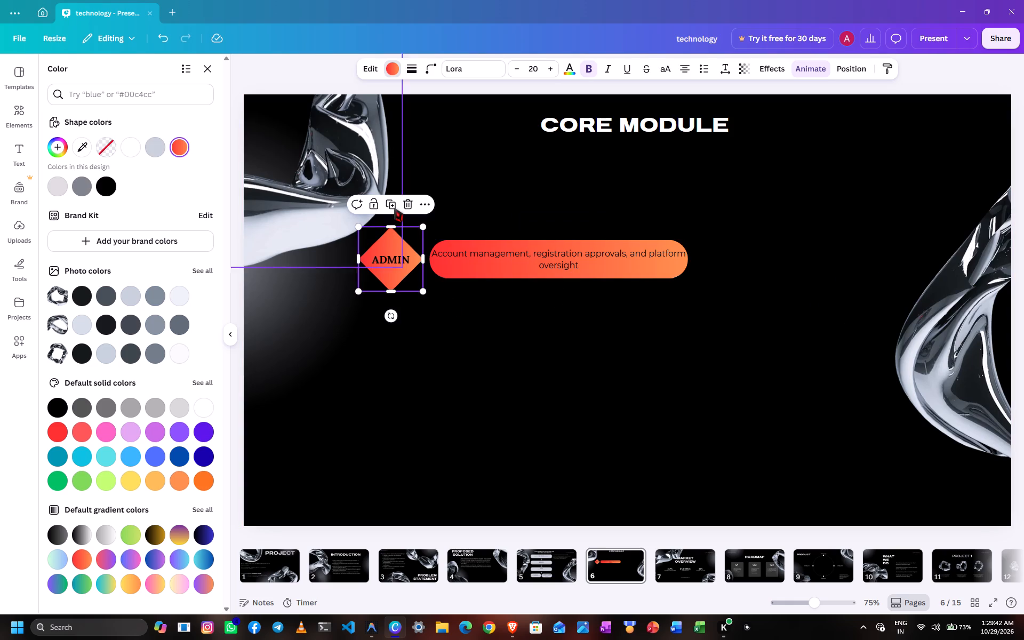
click(392, 204)
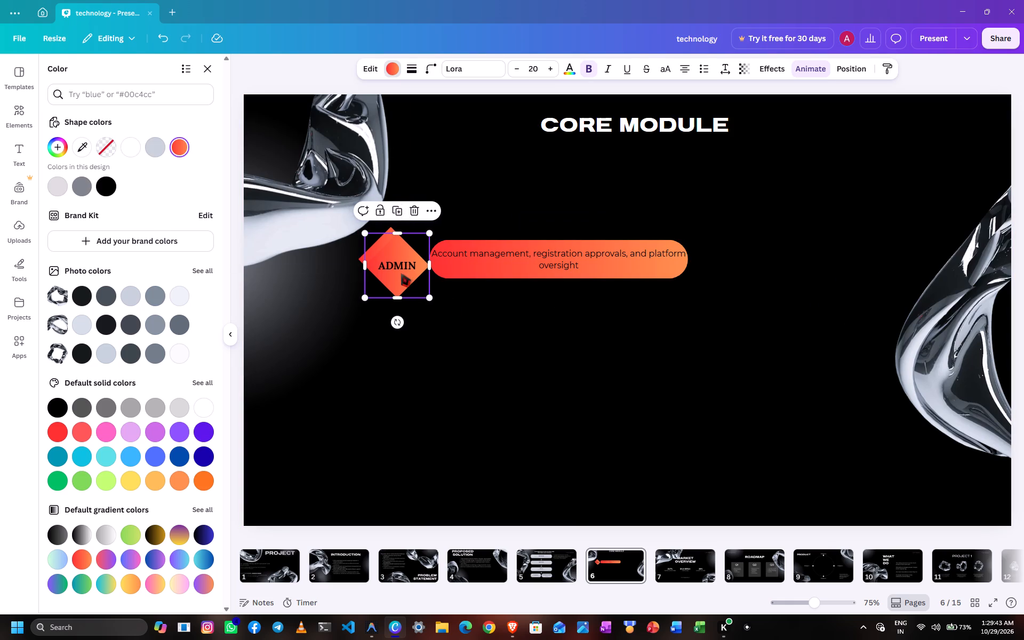
drag(402, 269, 393, 332)
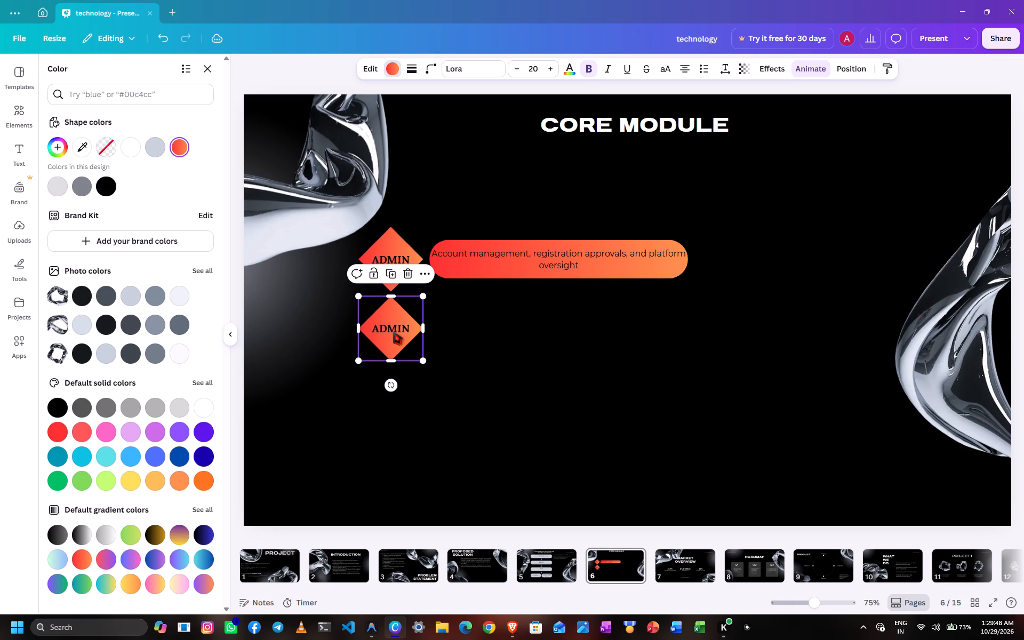
click(390, 274)
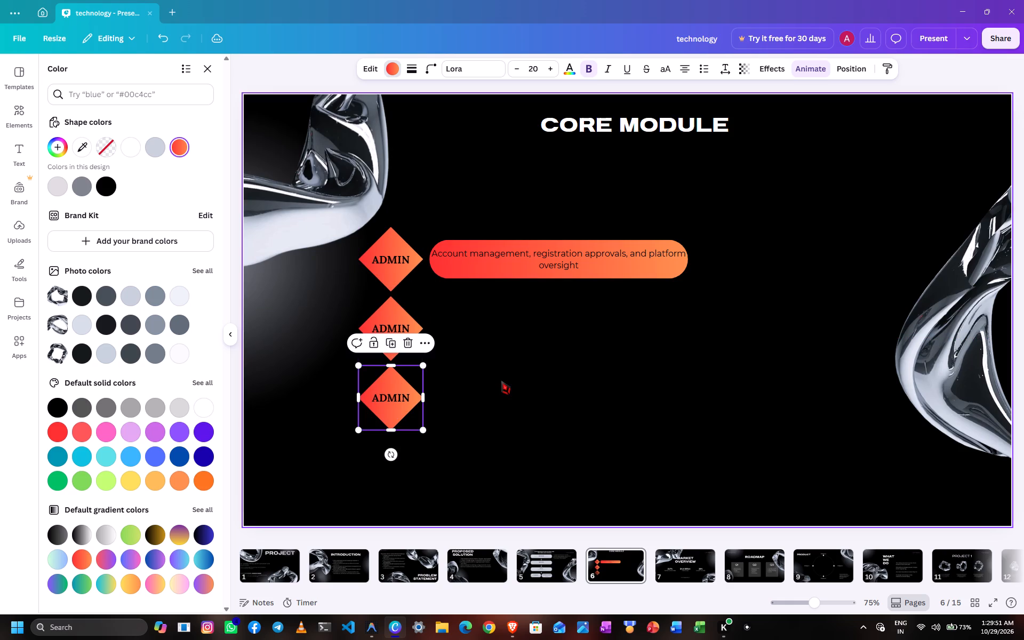
Try solid blue as the middle diamond's fill, and settle on the blue-to-purple gradient.
click(396, 324)
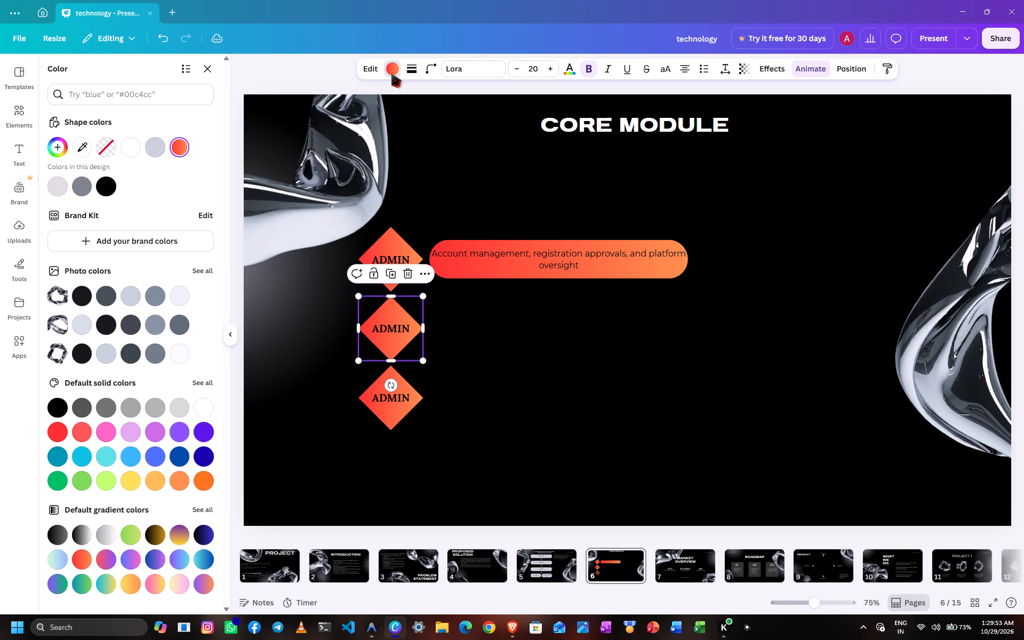
click(391, 72)
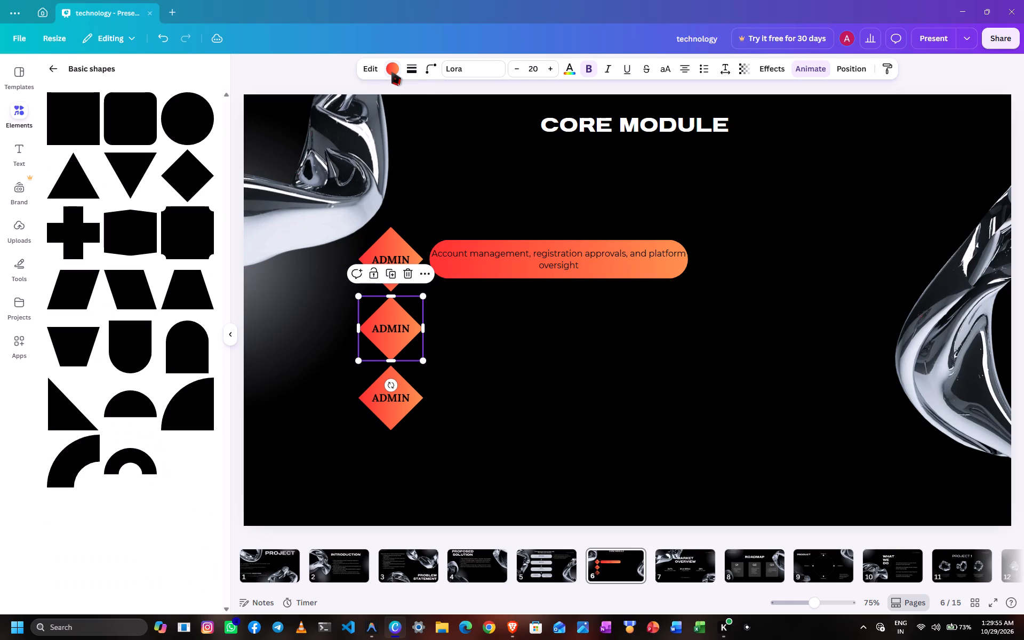
click(392, 70)
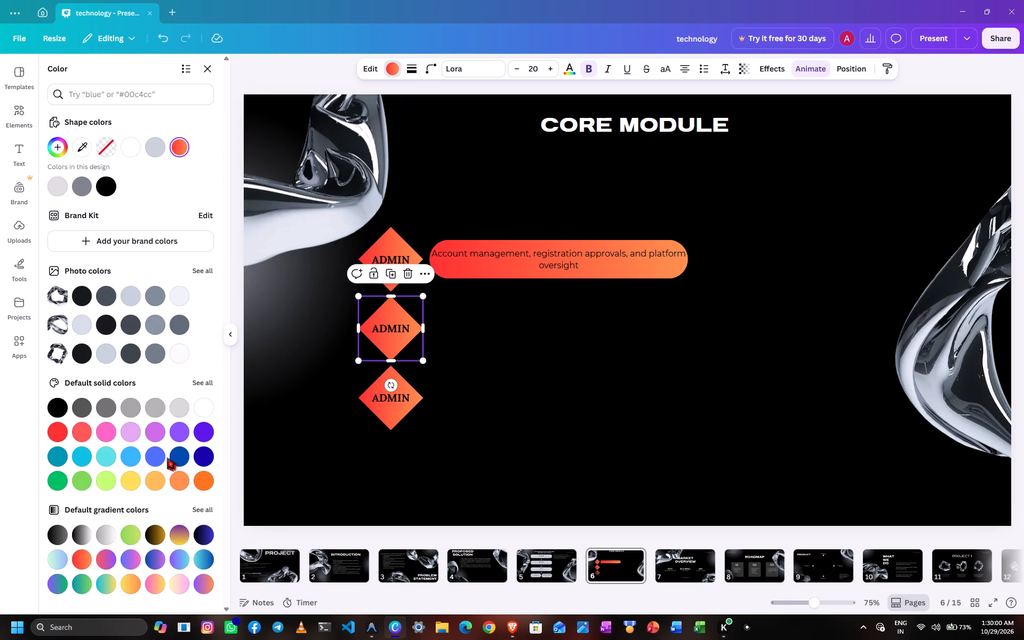
click(159, 456)
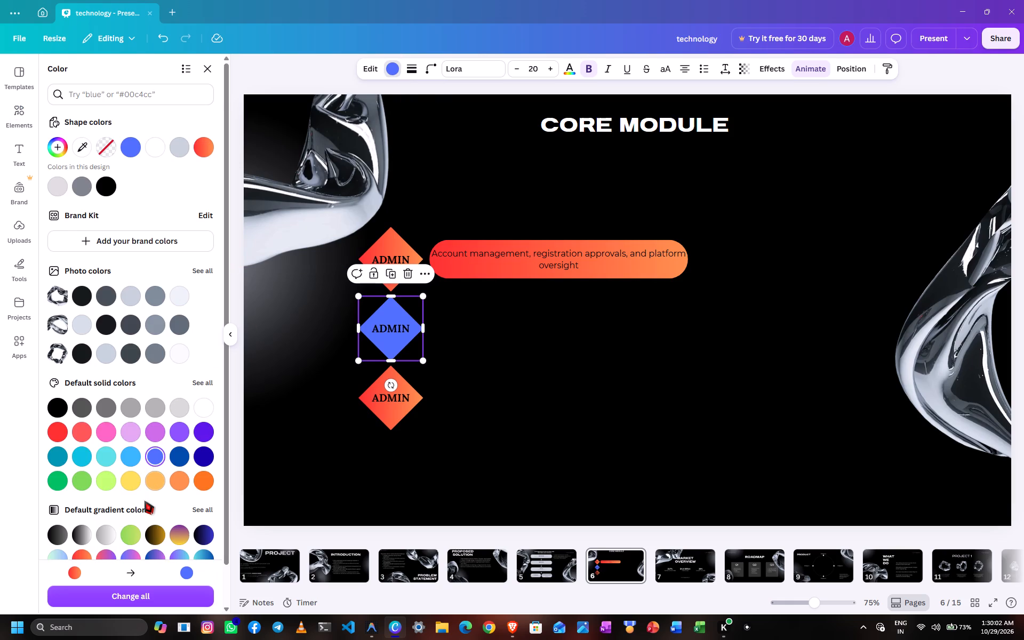
scroll(145, 501, down, 6)
click(159, 516)
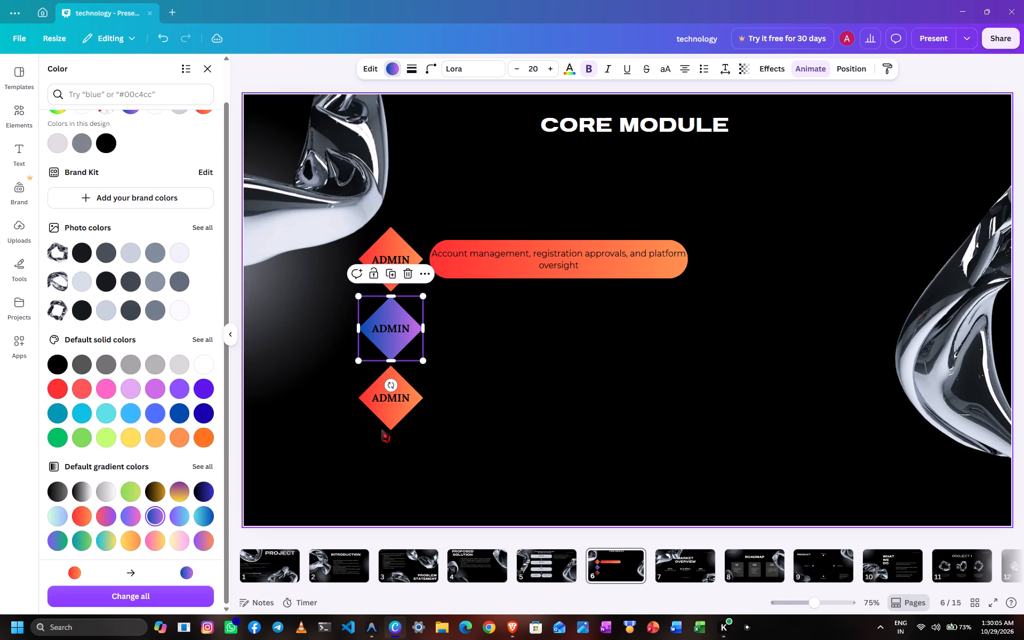
Fill the bottom diamond with the cyan-to-blue gradient.
click(391, 404)
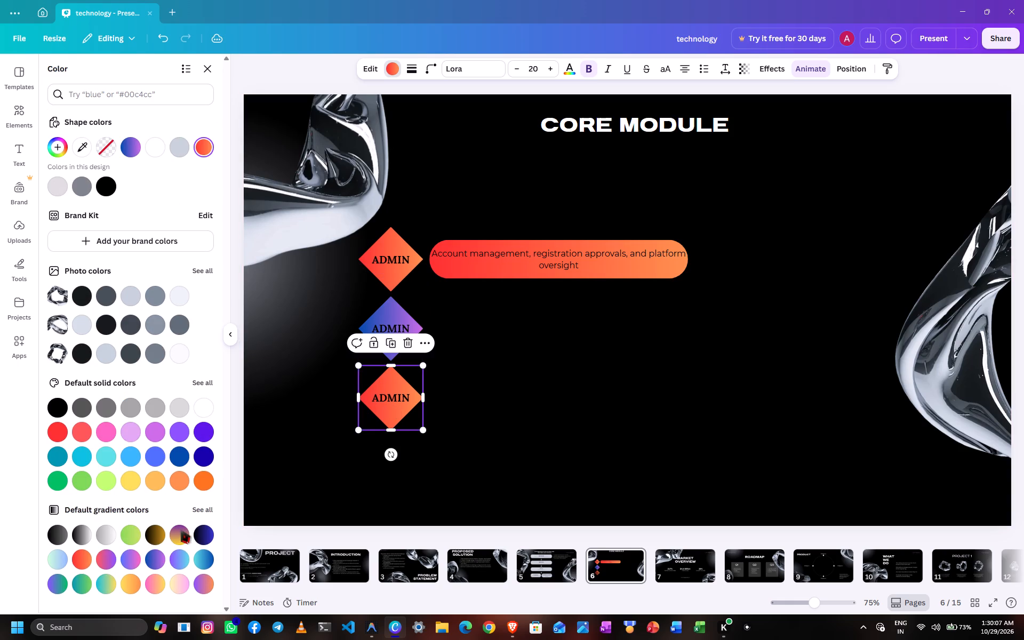
click(200, 559)
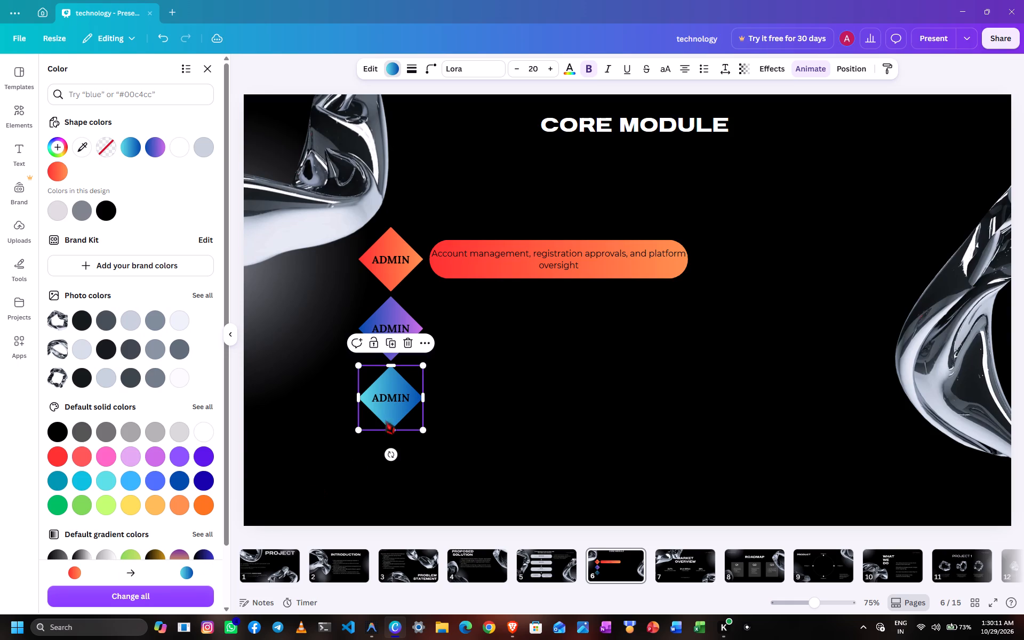
click(395, 323)
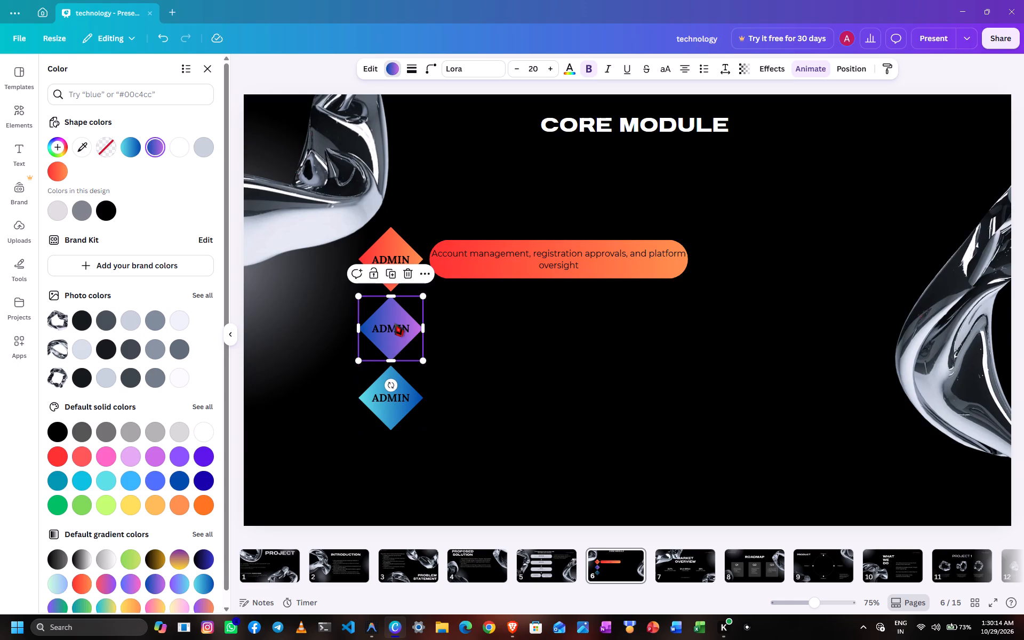
Duplicate the description bar twice and place the copies beside the middle and bottom diamonds, vertically centred on them.
click(508, 259)
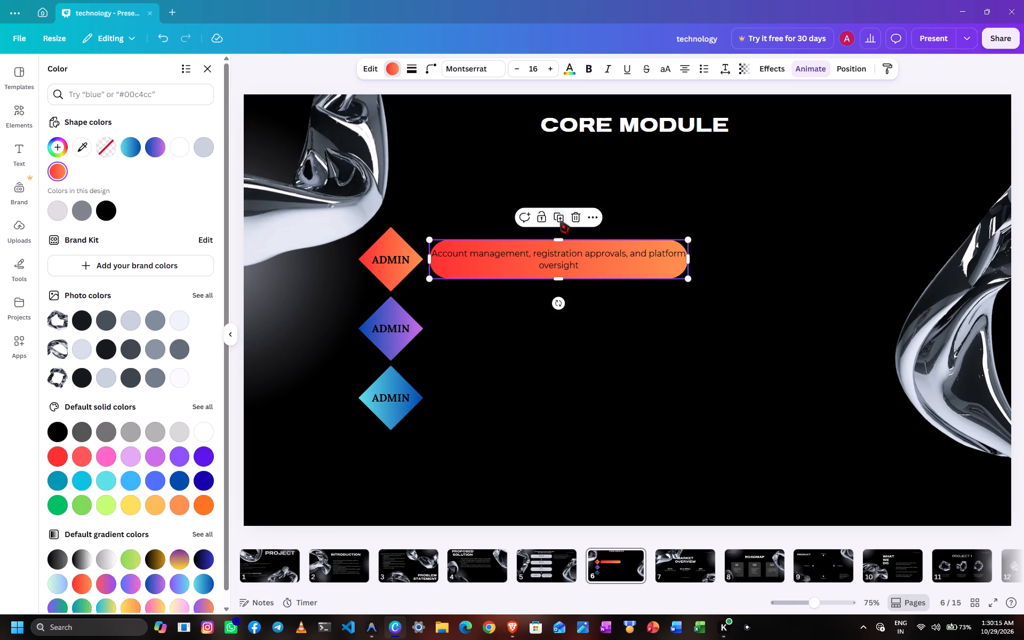
click(562, 220)
click(562, 220)
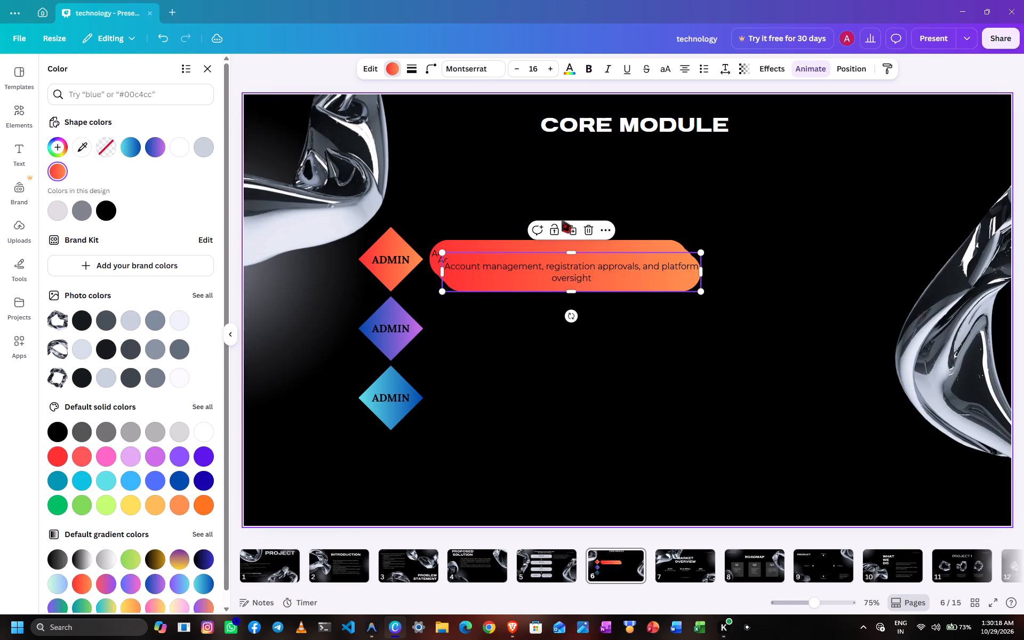
drag(566, 271, 560, 308)
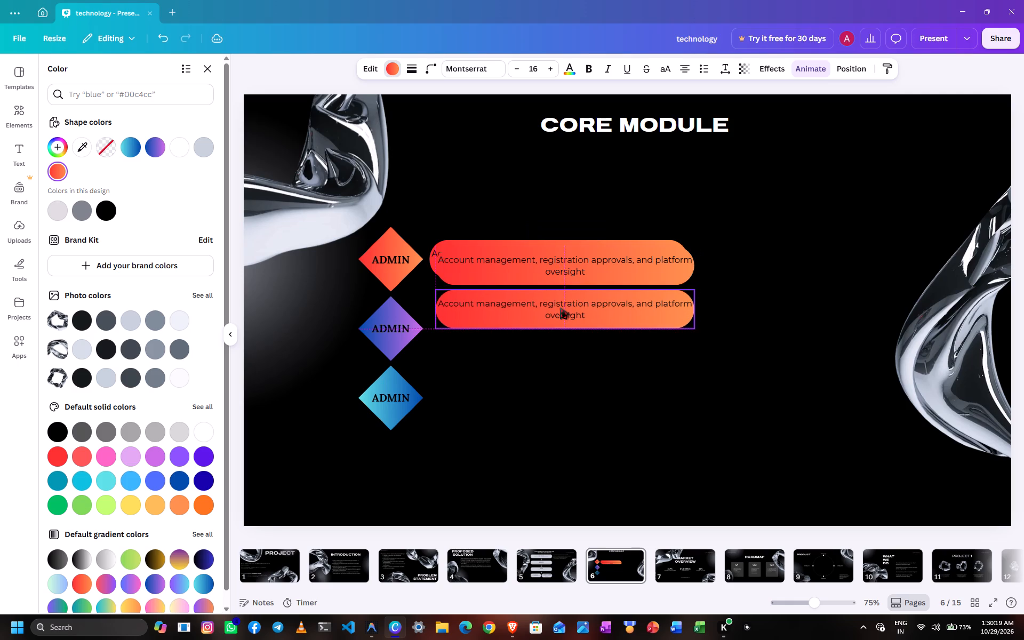
drag(560, 308, 559, 329)
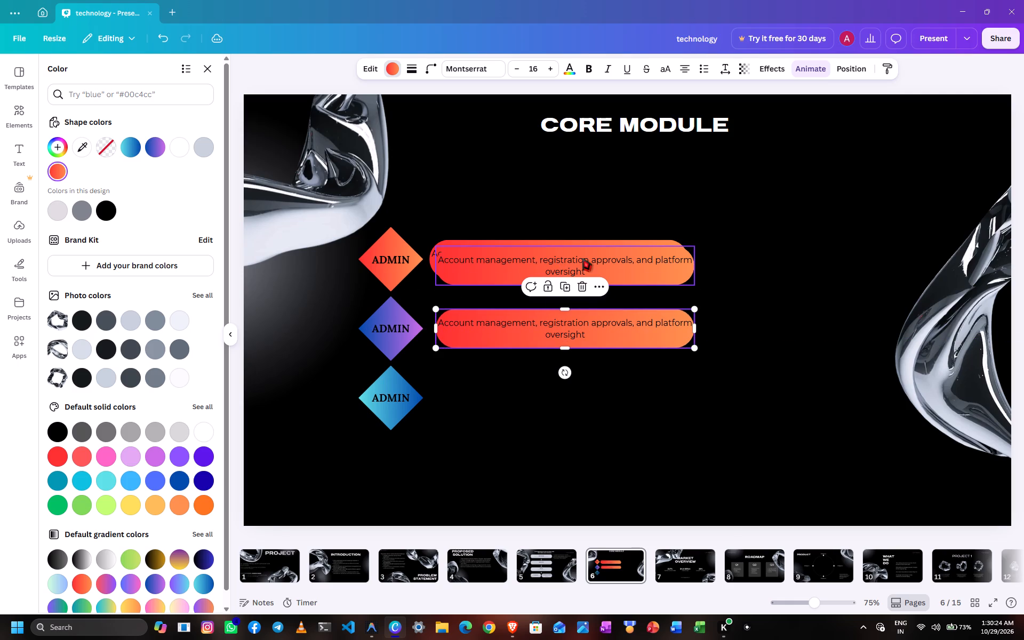
drag(582, 258, 588, 388)
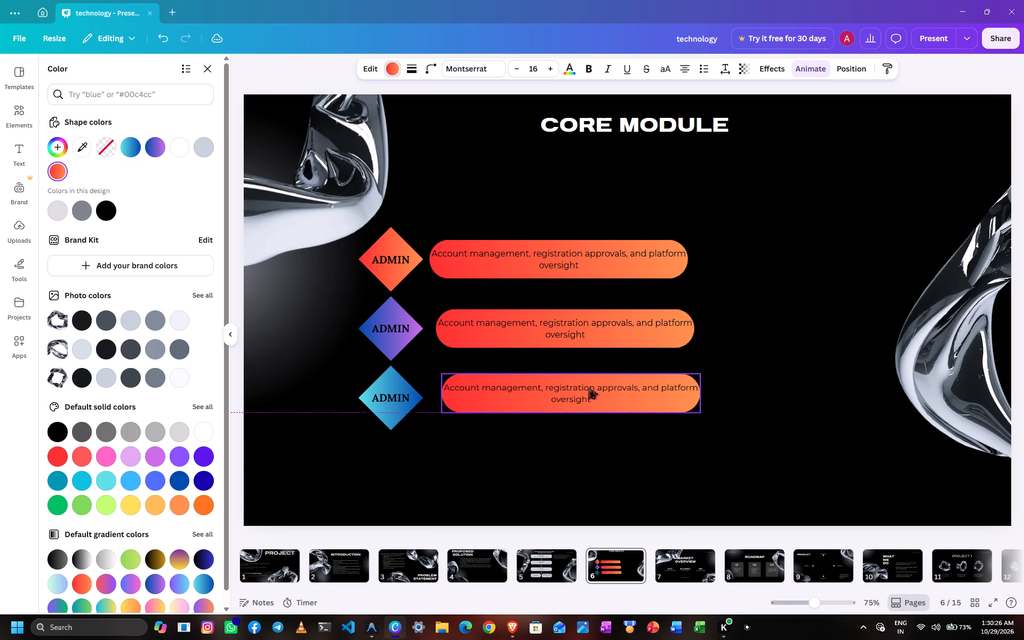
drag(588, 388, 581, 390)
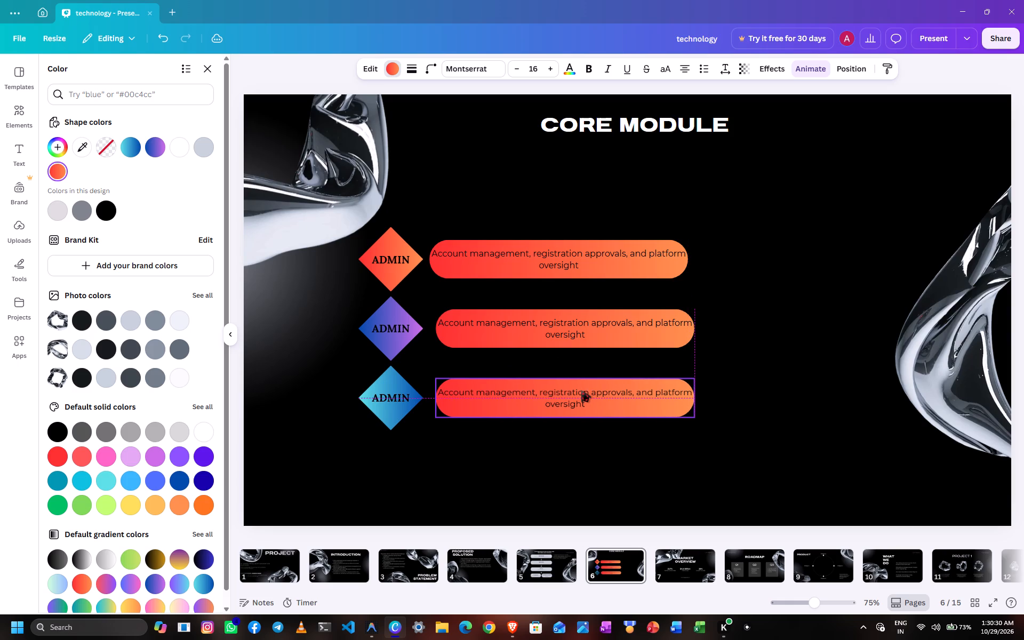
drag(581, 390, 581, 390)
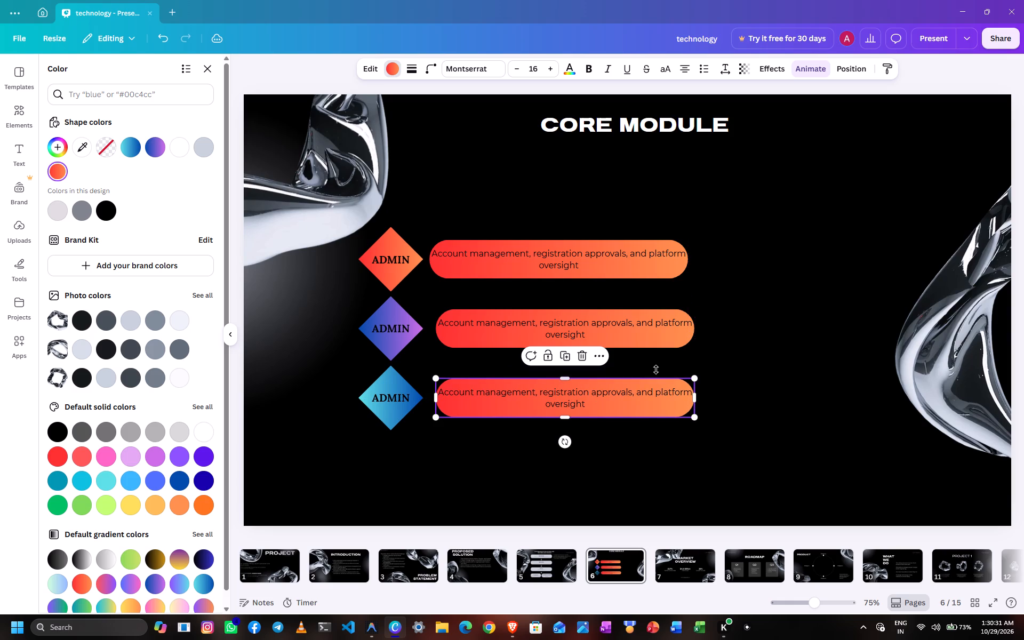
click(761, 320)
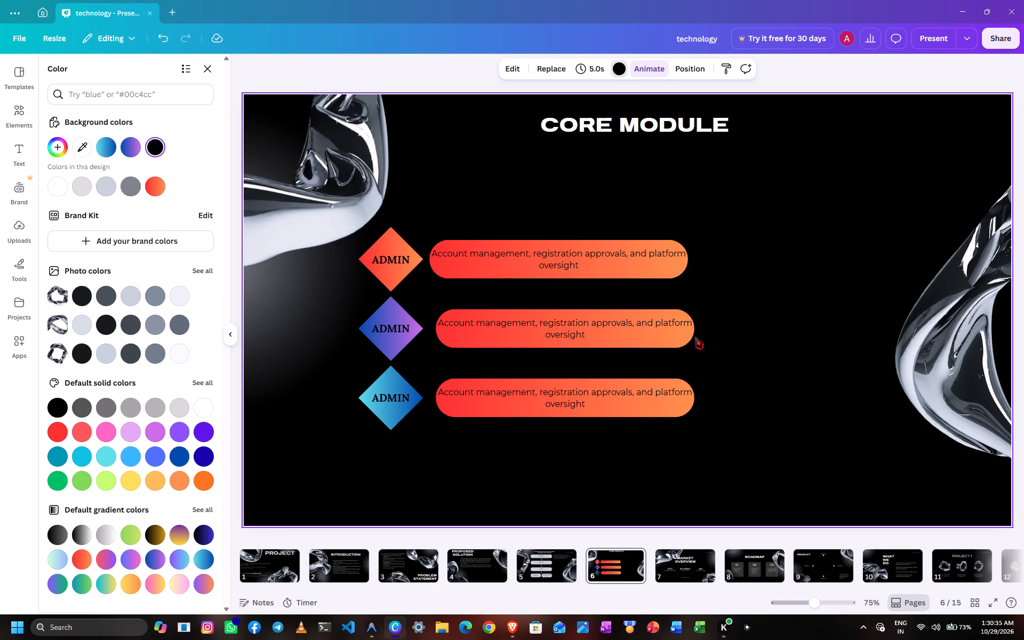
Shift the bottom and middle bars slightly left so their edges align with the top bar, and deselect them.
click(632, 394)
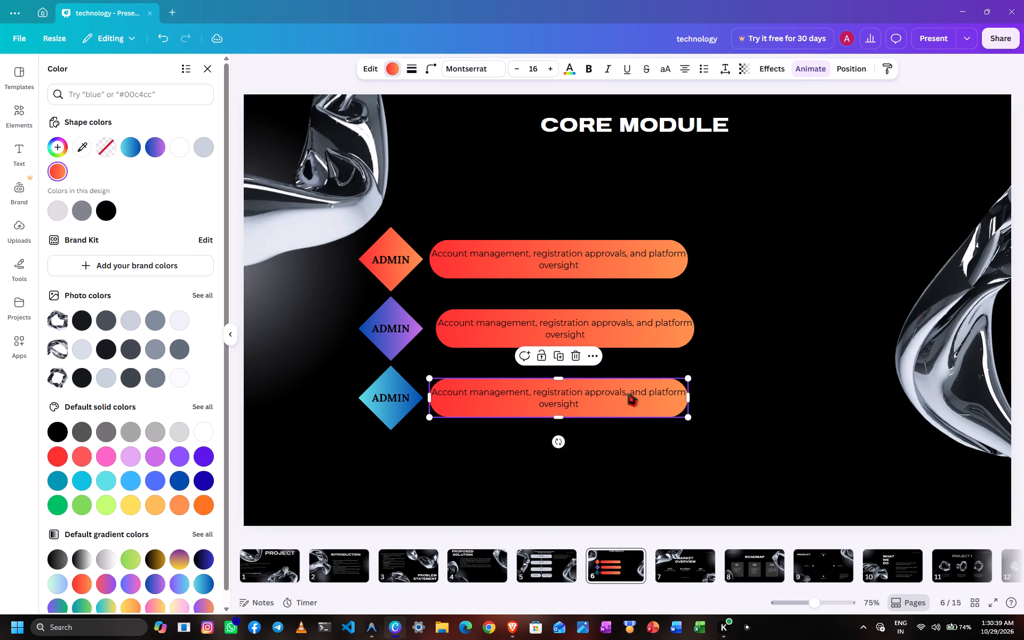
click(614, 332)
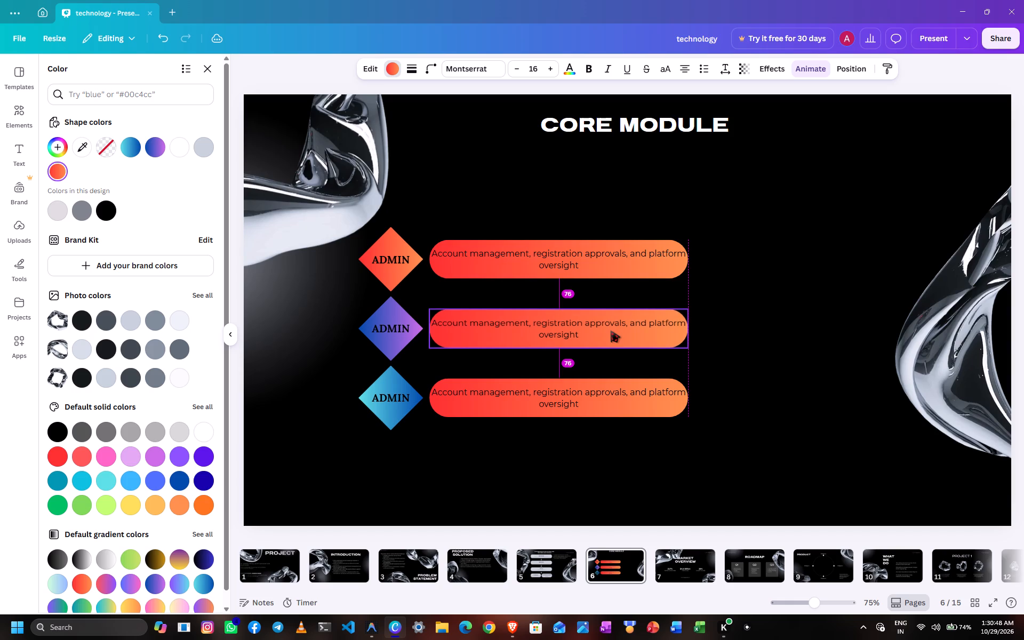
click(777, 293)
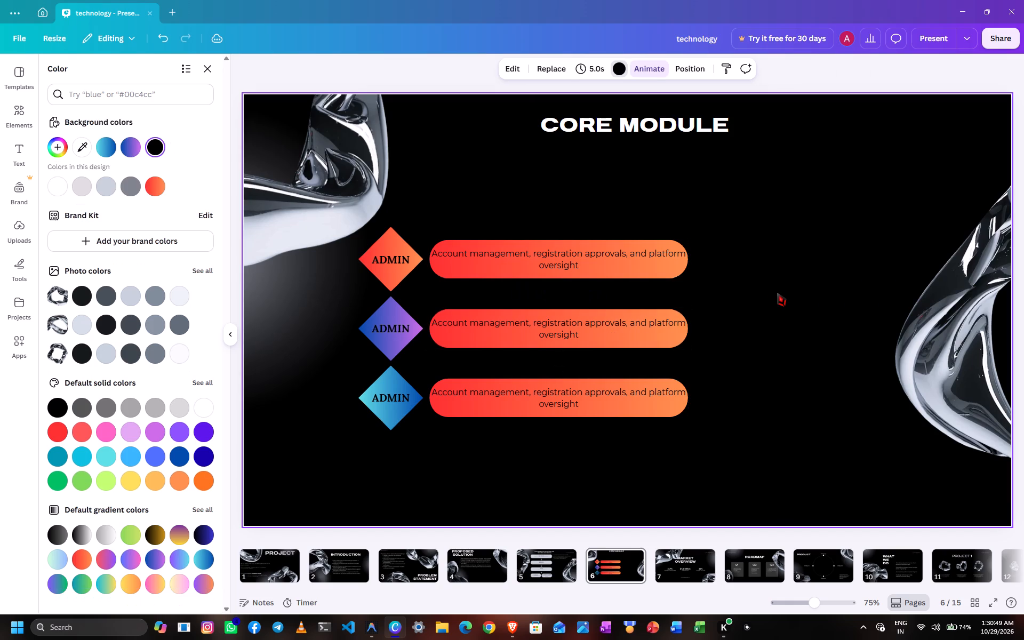
Delete all the label text from the middle bar.
double_click(584, 339)
drag(584, 339, 479, 321)
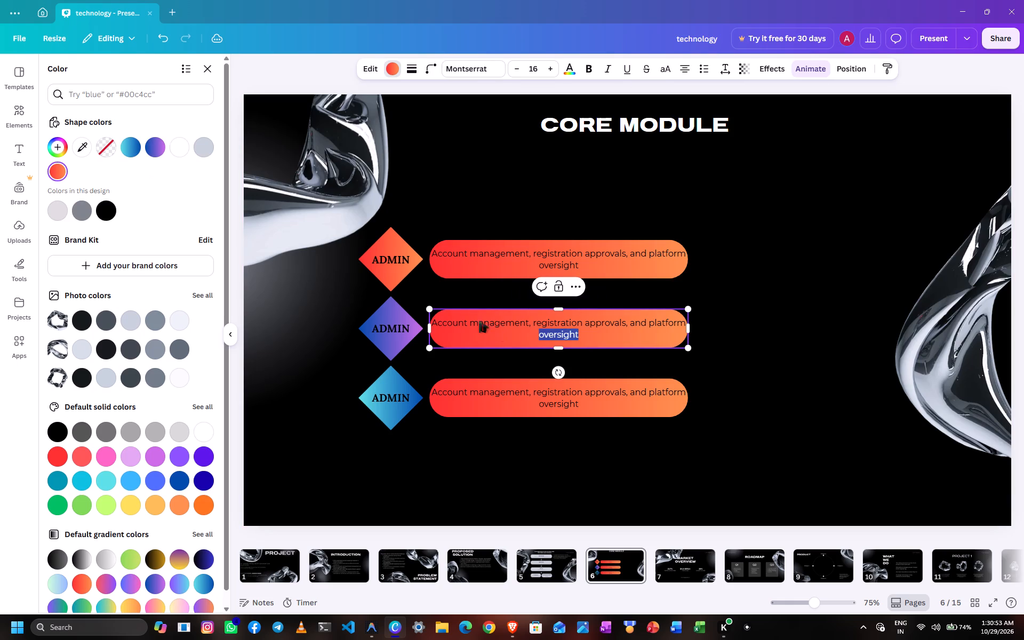
drag(479, 321, 434, 324)
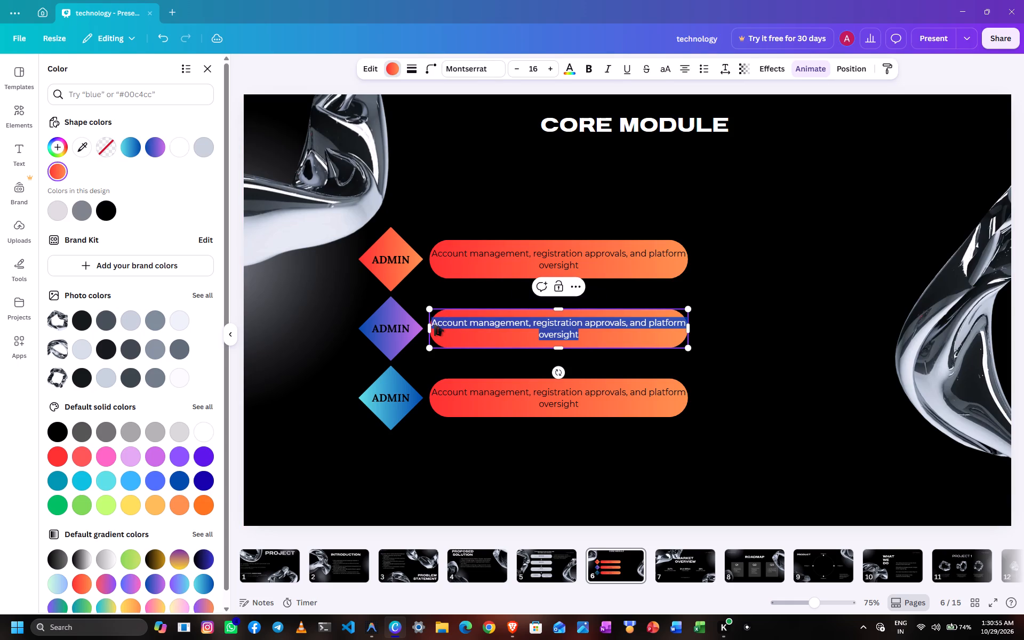
drag(434, 324, 436, 324)
key(BackSpace)
key(BackSpace)
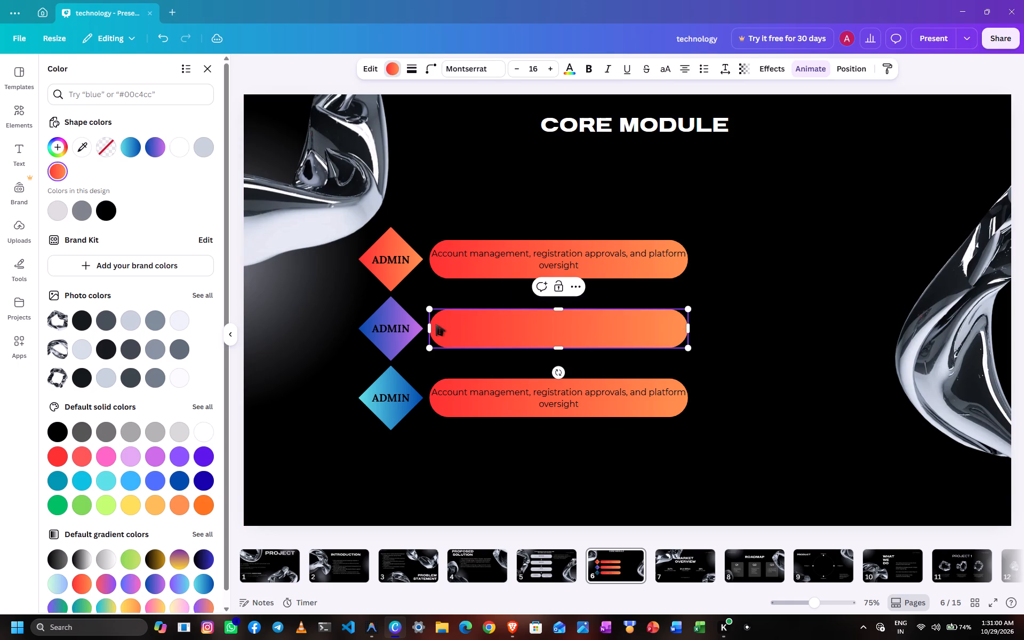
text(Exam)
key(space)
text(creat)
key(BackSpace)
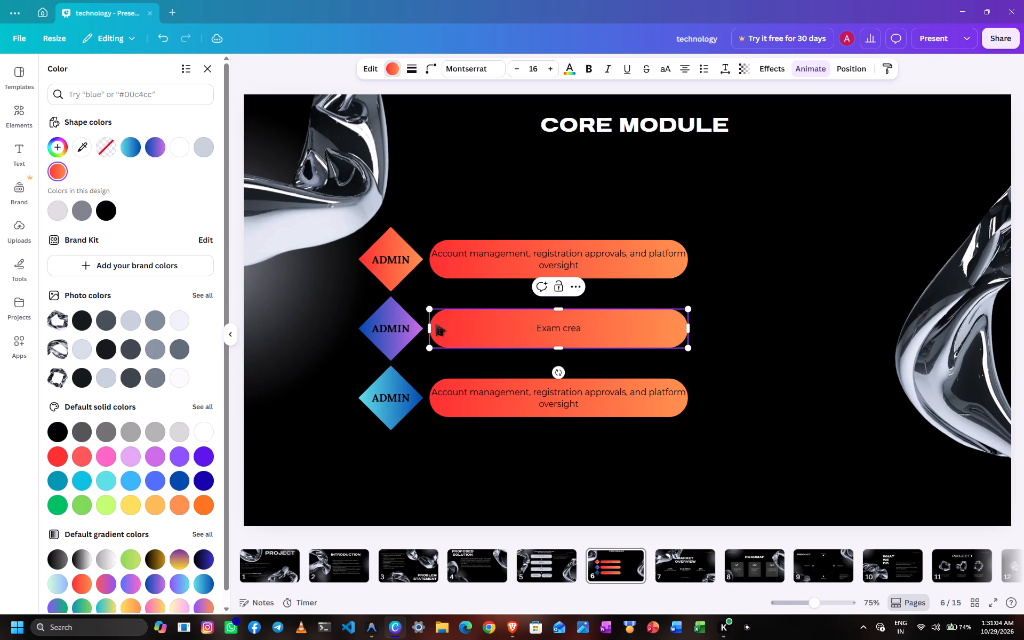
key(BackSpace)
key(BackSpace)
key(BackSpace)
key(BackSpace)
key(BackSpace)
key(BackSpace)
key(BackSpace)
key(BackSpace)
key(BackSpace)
Replace the middle diamond's label with "Teacher".
click(394, 326)
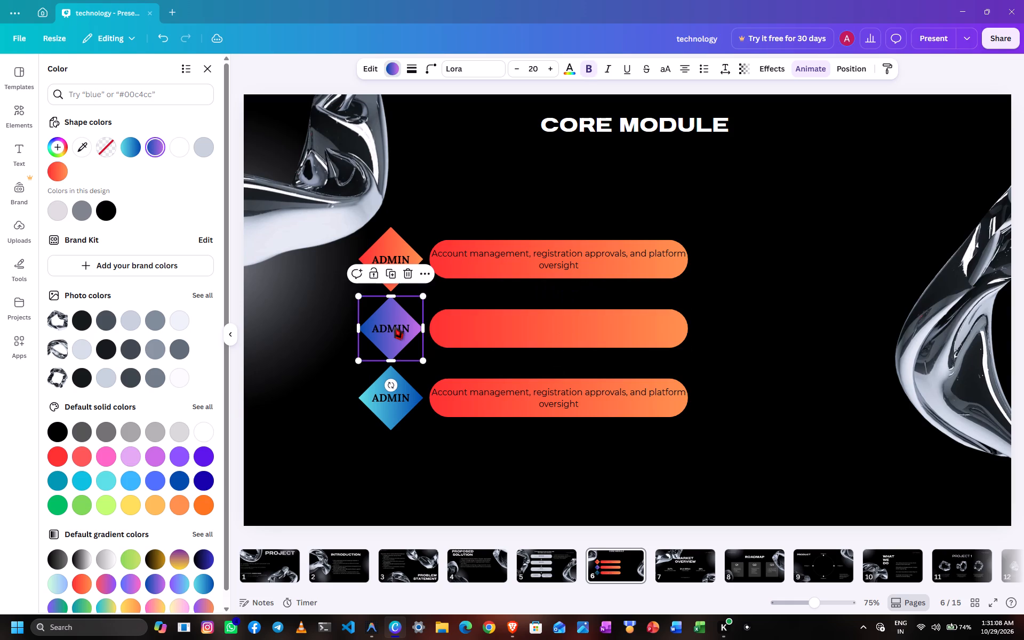
click(410, 325)
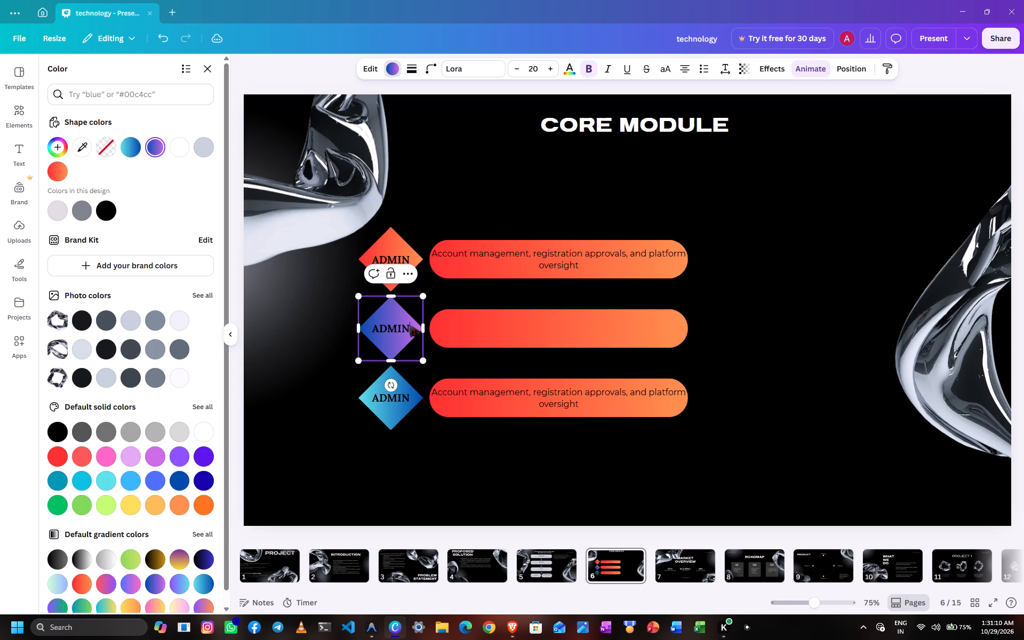
key(BackSpace)
key(BackSpace)
key(BackSpace)
key(BackSpace)
key(BackSpace)
text(Teacher)
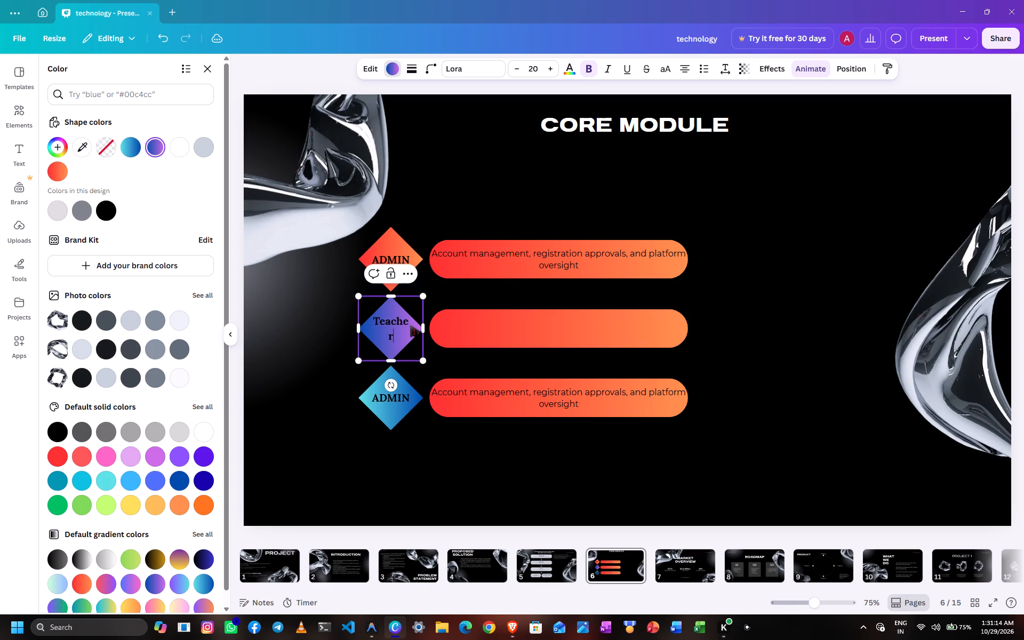
Reduce the font size of the "Teacher" label to 19 so it fits on one line.
click(520, 68)
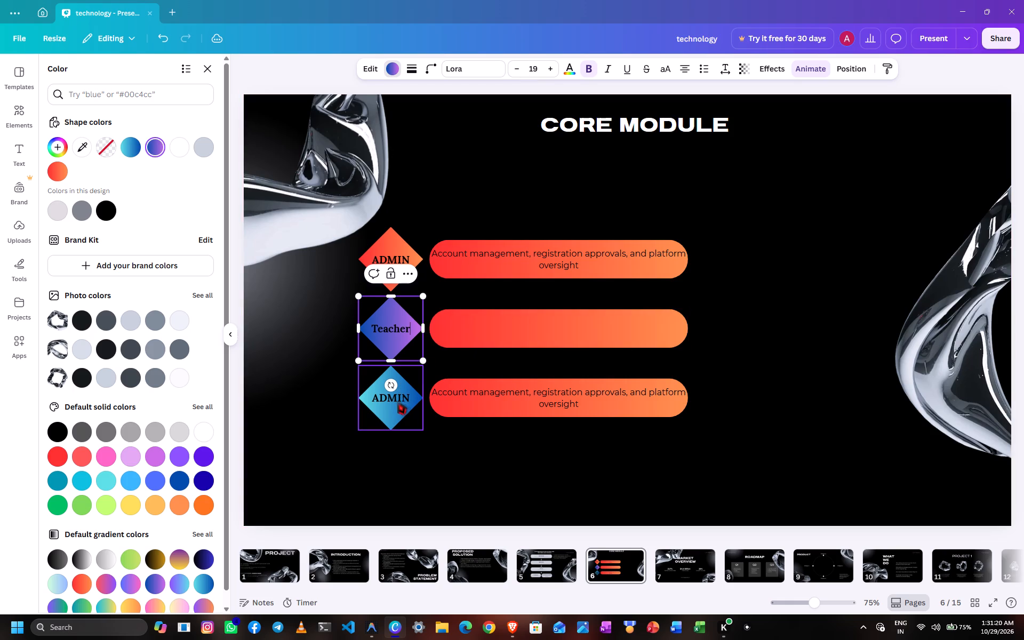
Enter "Exam creation, question management, student assignment, and results" in the empty bar beside the Teacher diamond.
click(471, 325)
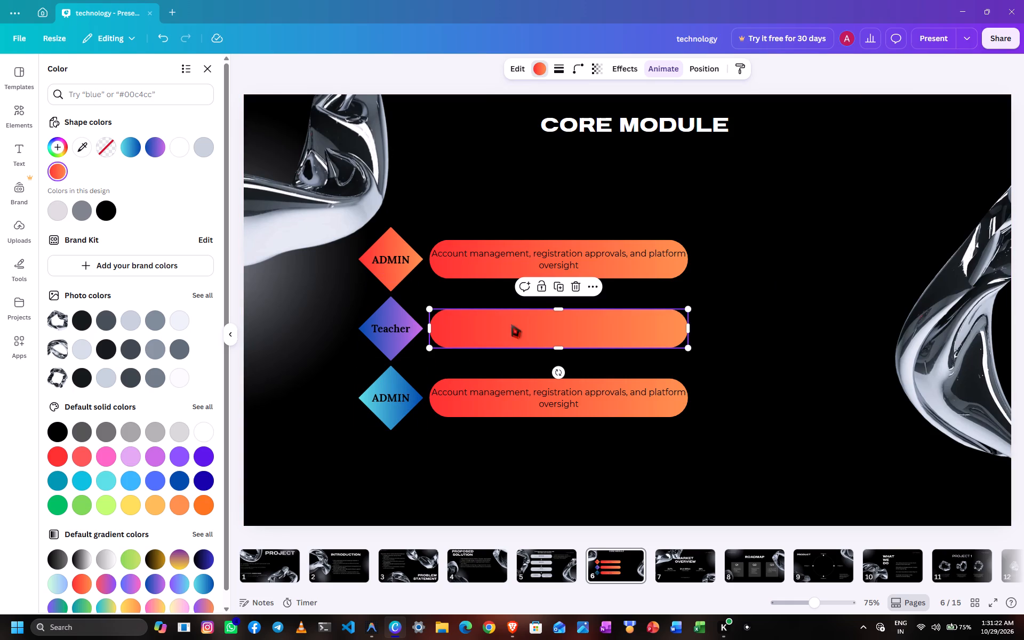
click(574, 334)
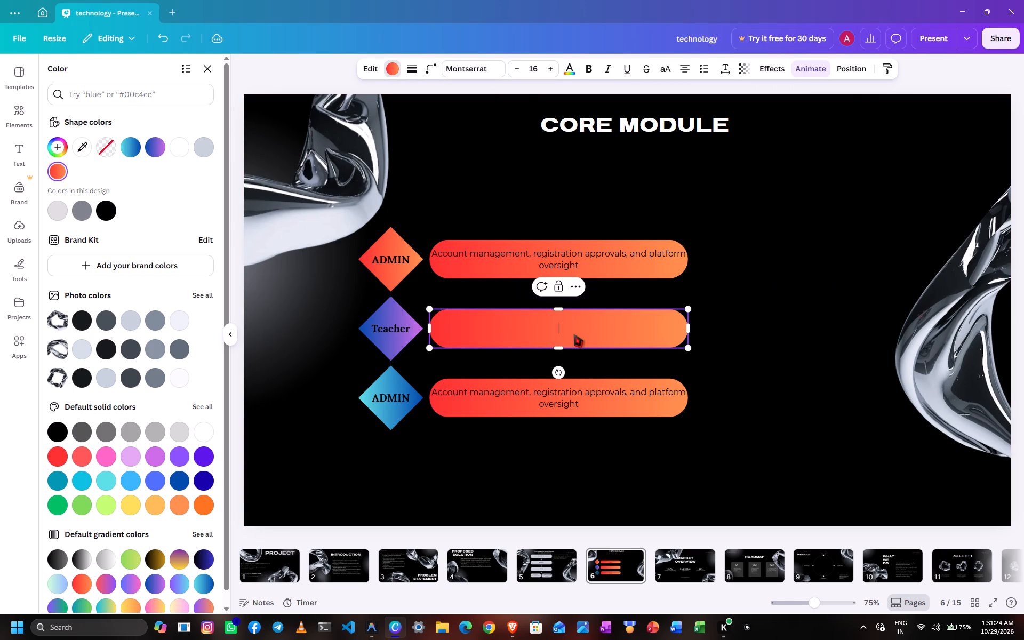
text(Exam creation)
key(comma)
key(space)
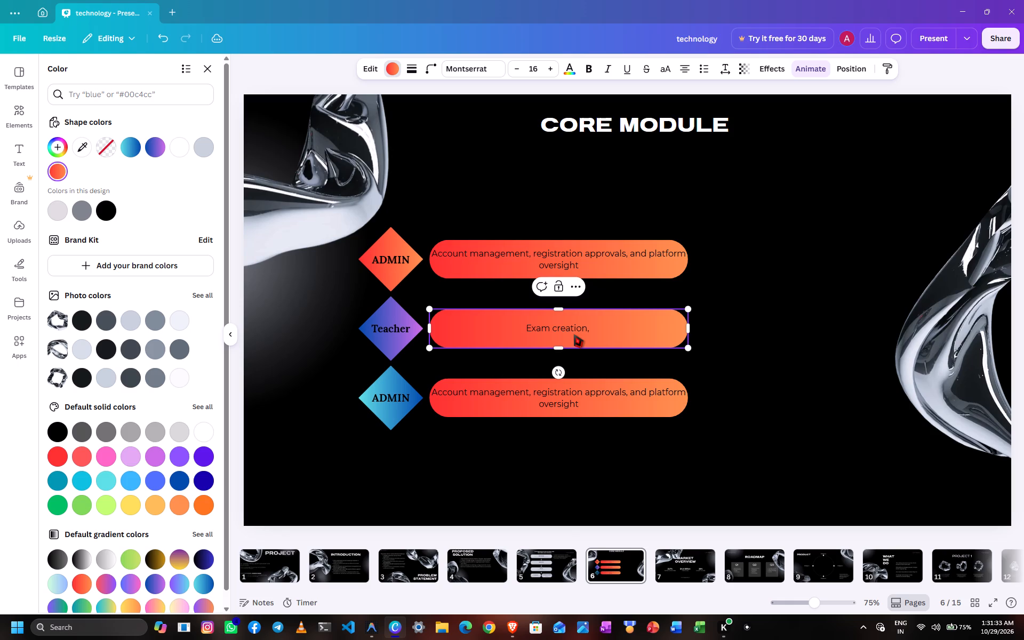
text(question management)
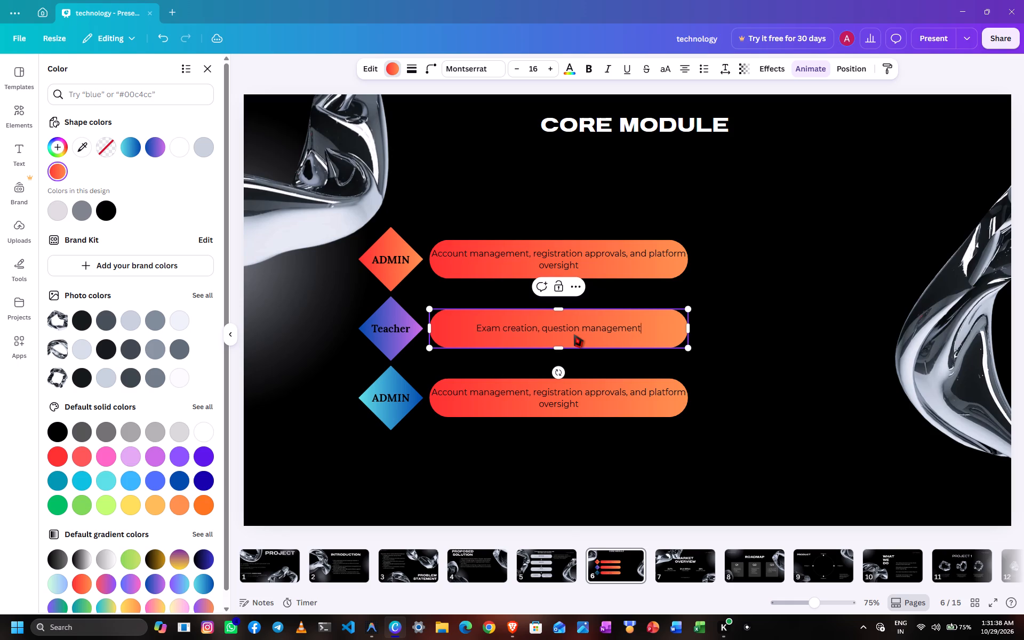
text(,)
key(space)
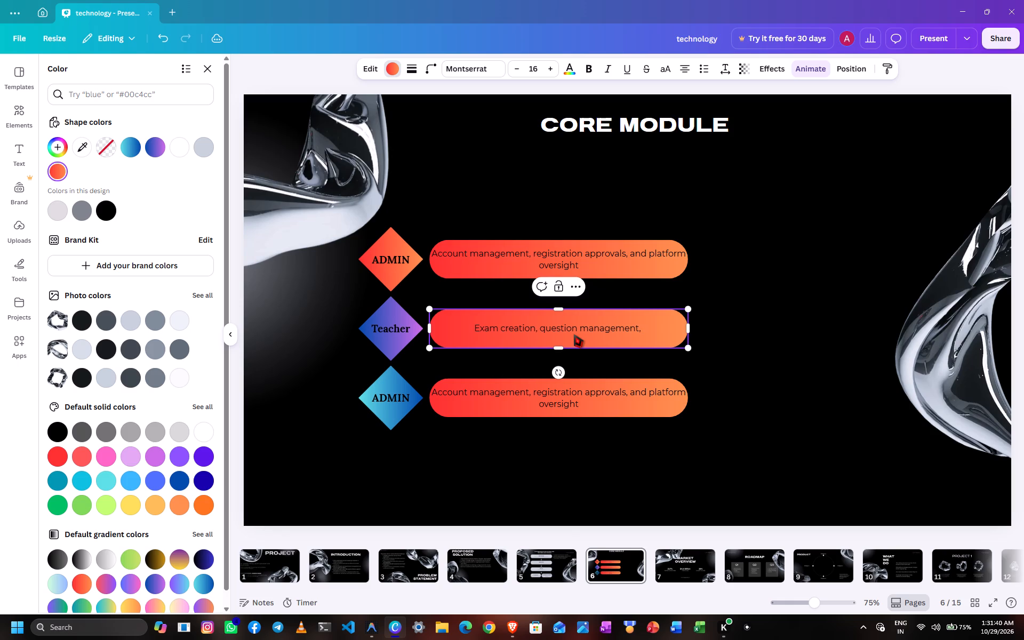
text(student)
key(space)
text(assignment)
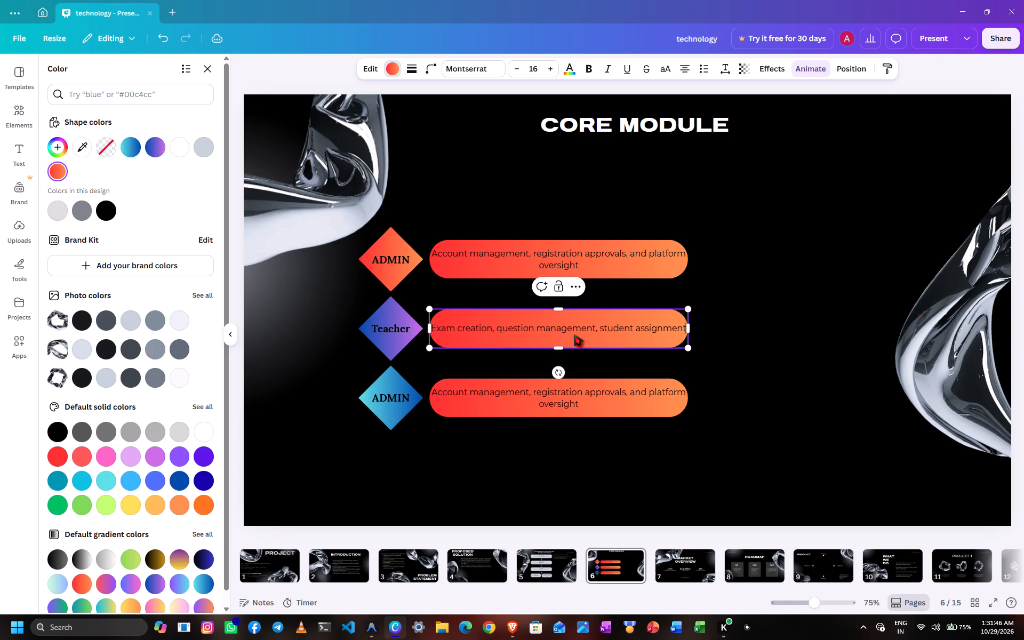
key(comma)
key(space)
text(and)
key(space)
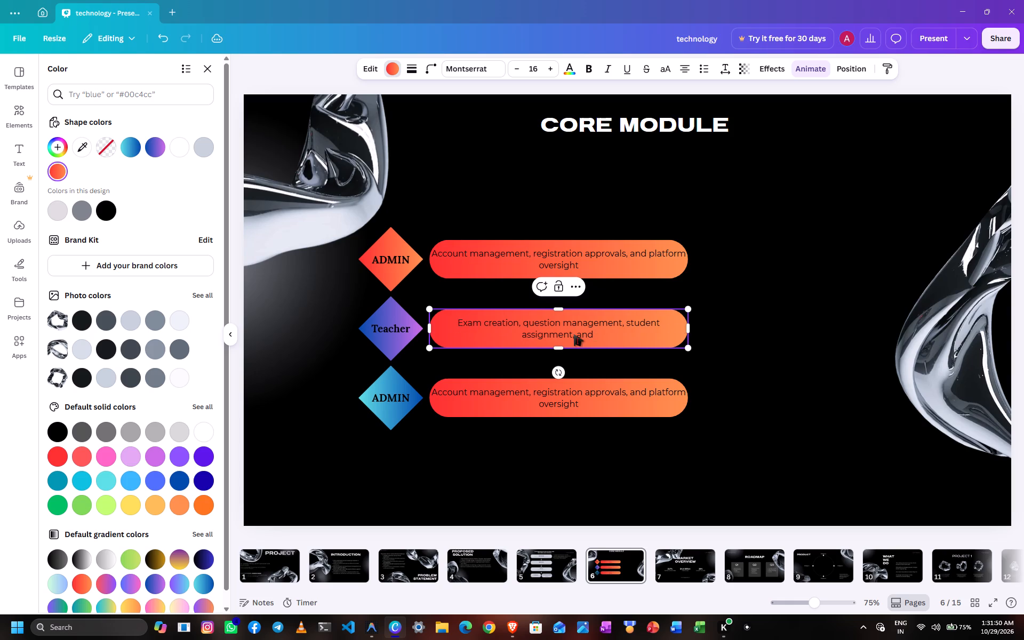
text(re)
text(sults)
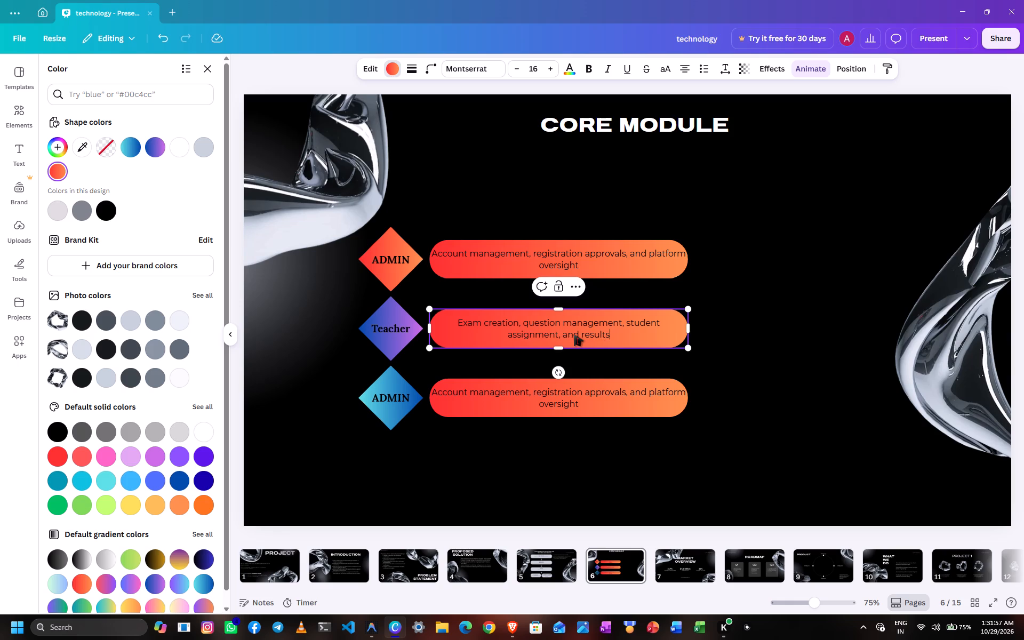
Replace the bottom diamond's label with "Student" and set its font size to 19.
click(395, 396)
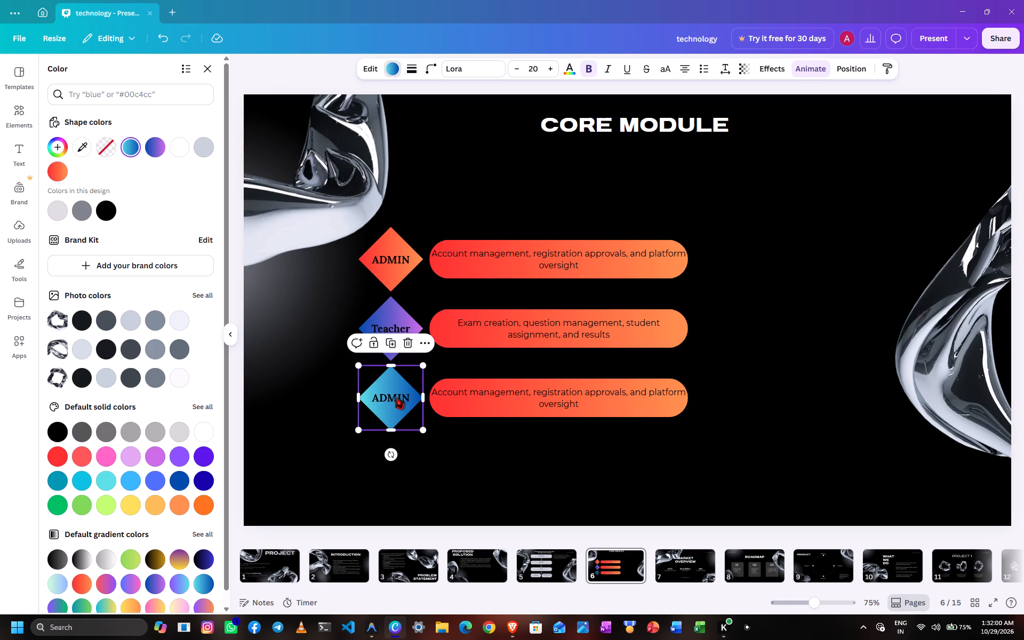
click(409, 396)
key(BackSpace)
key(BackSpace)
key(BackSpace)
key(BackSpace)
key(BackSpace)
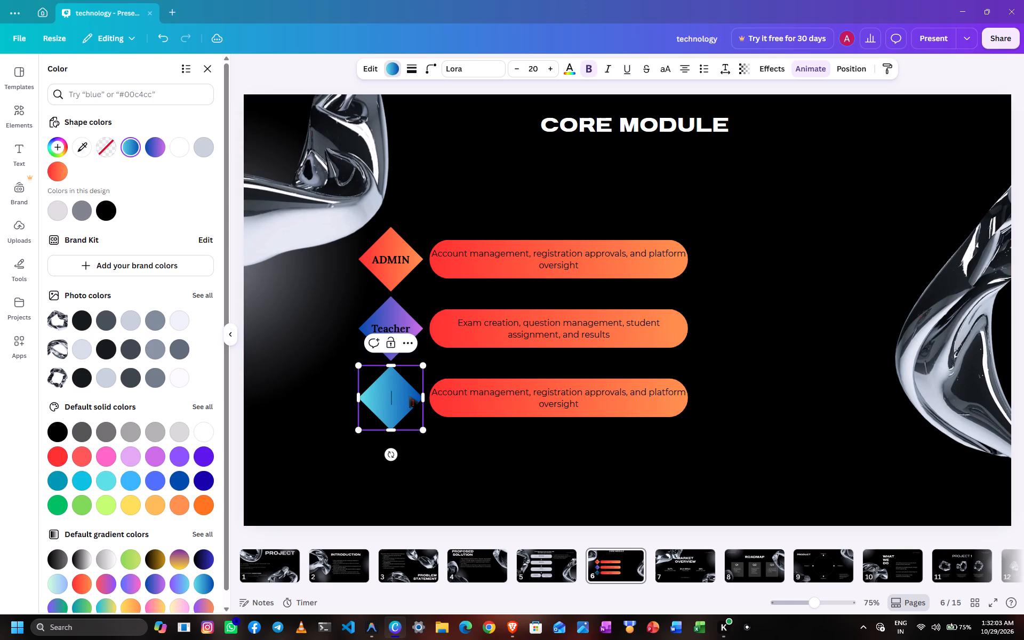
text(Student)
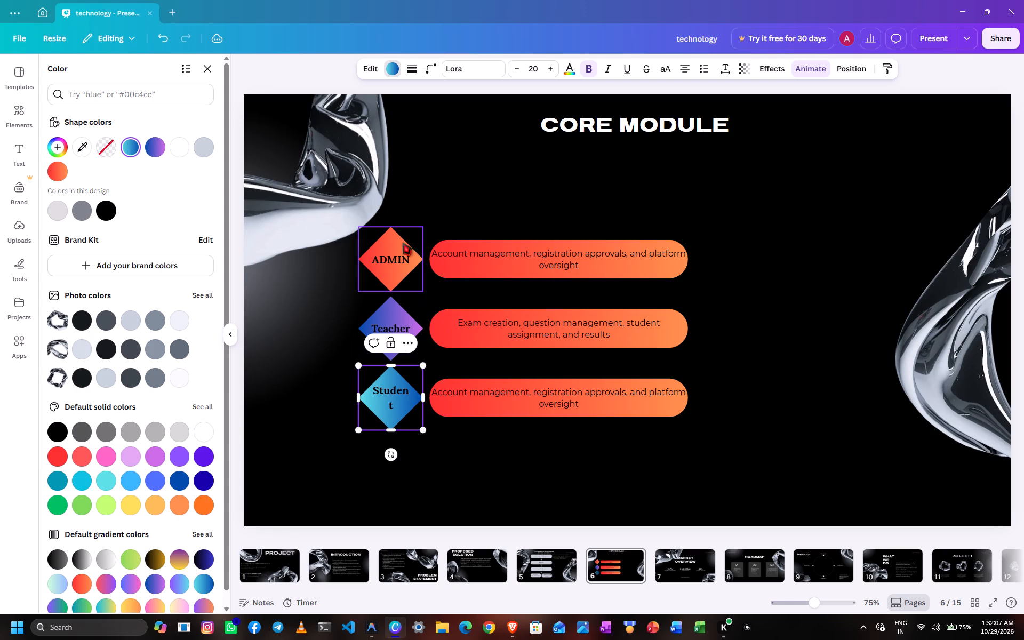
click(516, 68)
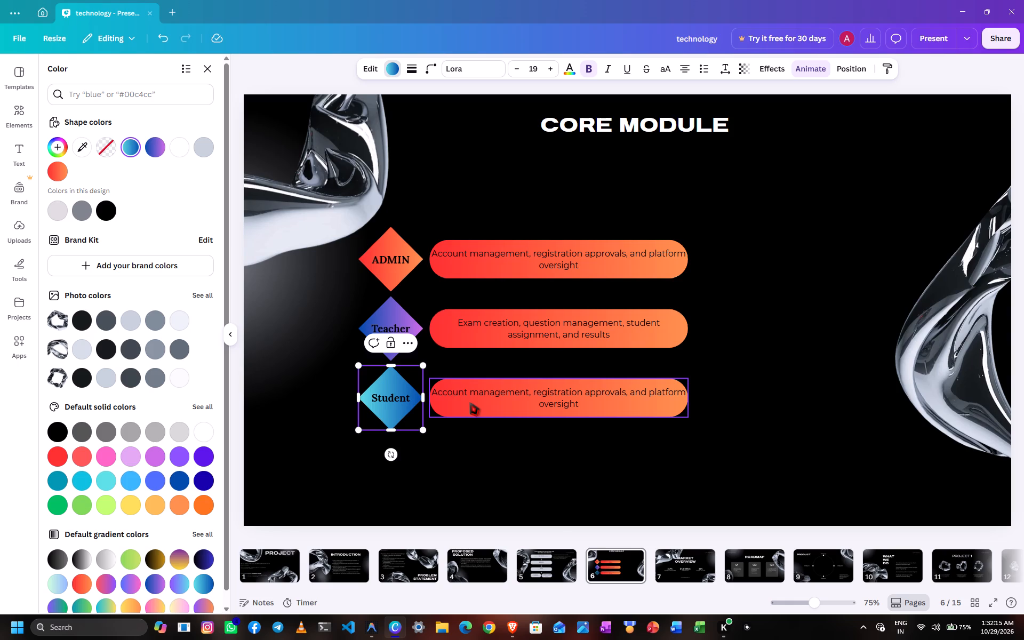
Delete all the description text from the bar beside the Student diamond.
click(582, 409)
click(582, 409)
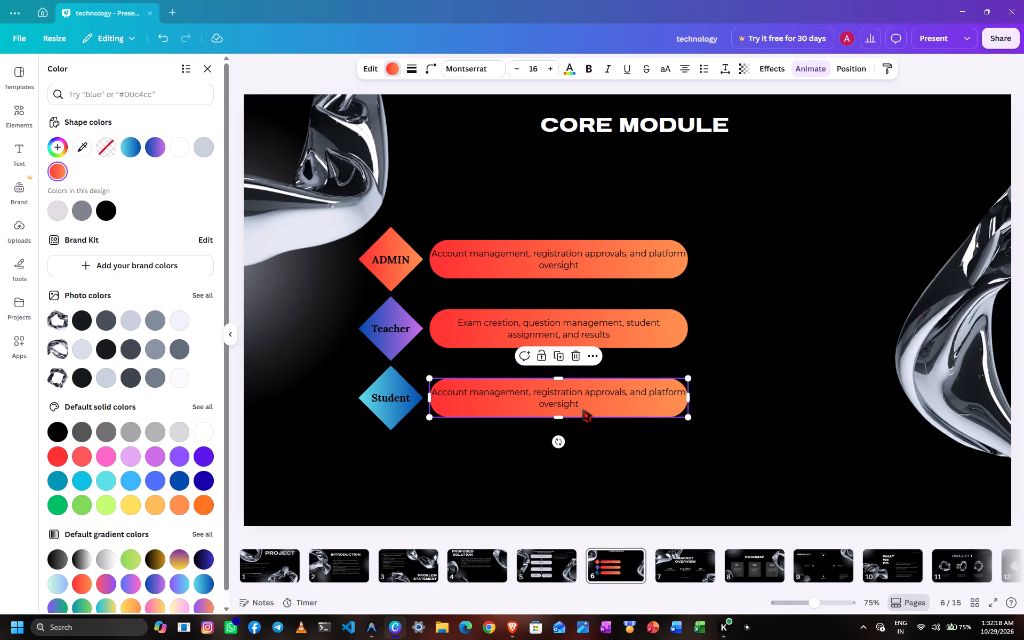
drag(582, 409, 435, 390)
key(BackSpace)
key(BackSpace)
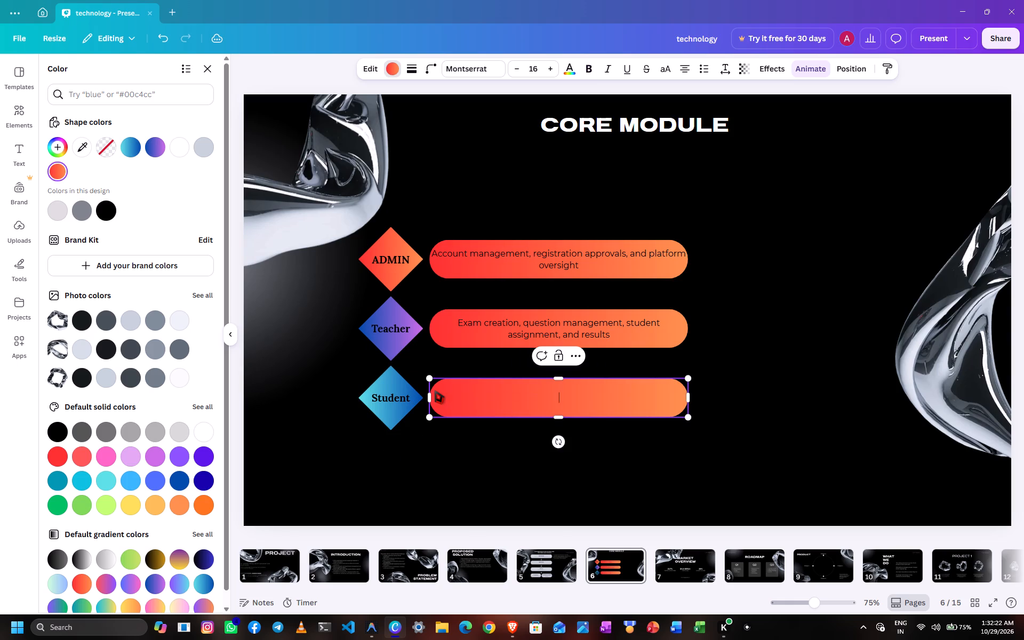
Enter "Assigned tests, readiness checks, exam subbmission, and results viewing" in the Student bar and deselect it.
text(Aaa)
key(BackSpace)
text(ssigned)
key(space)
text(tests,)
key(space)
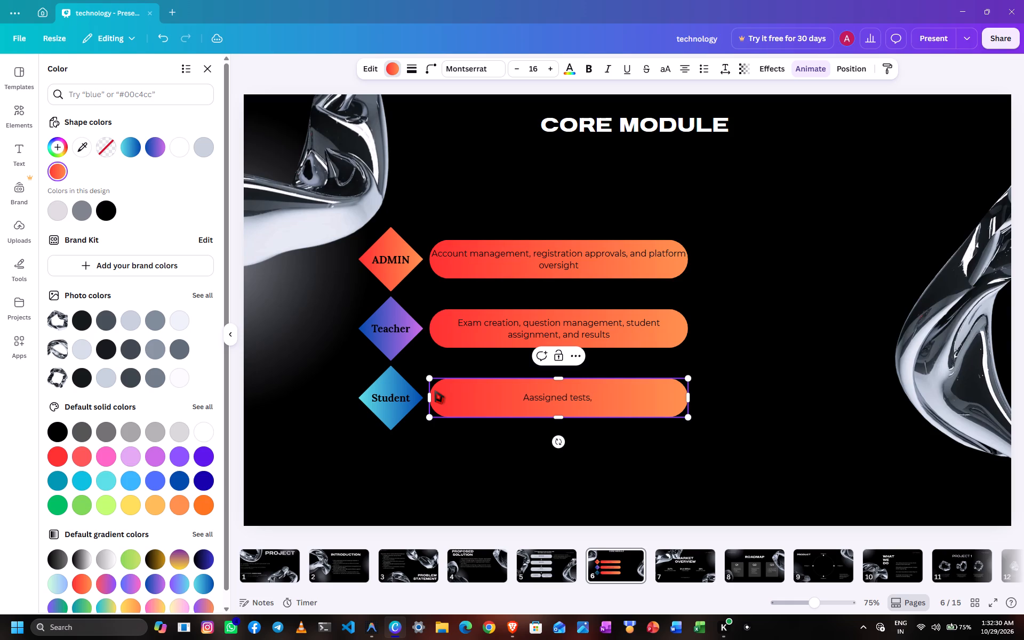
text(readiness)
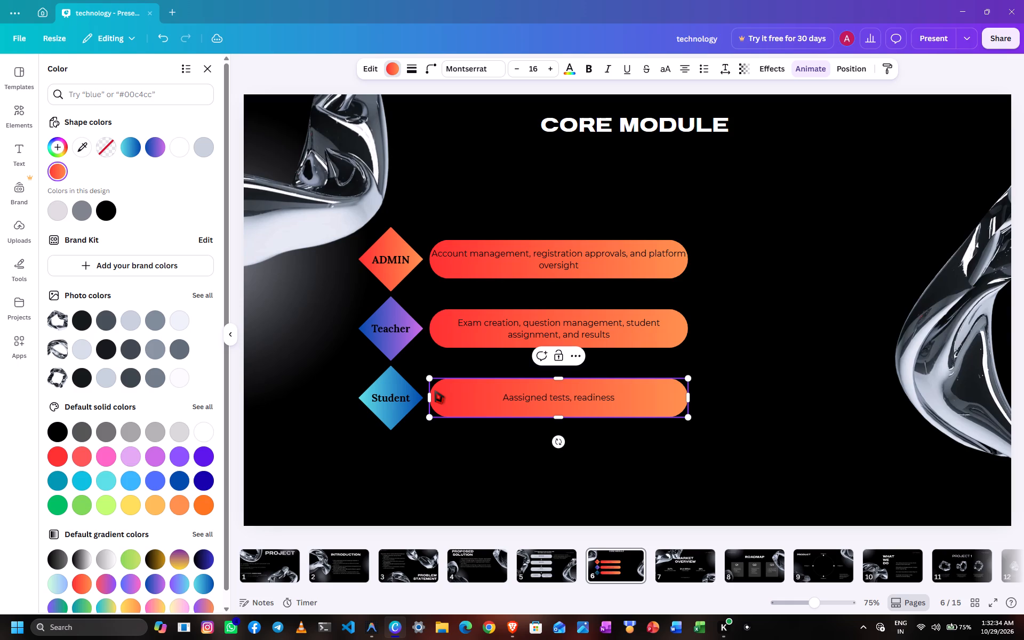
key(space)
text(checks,)
key(space)
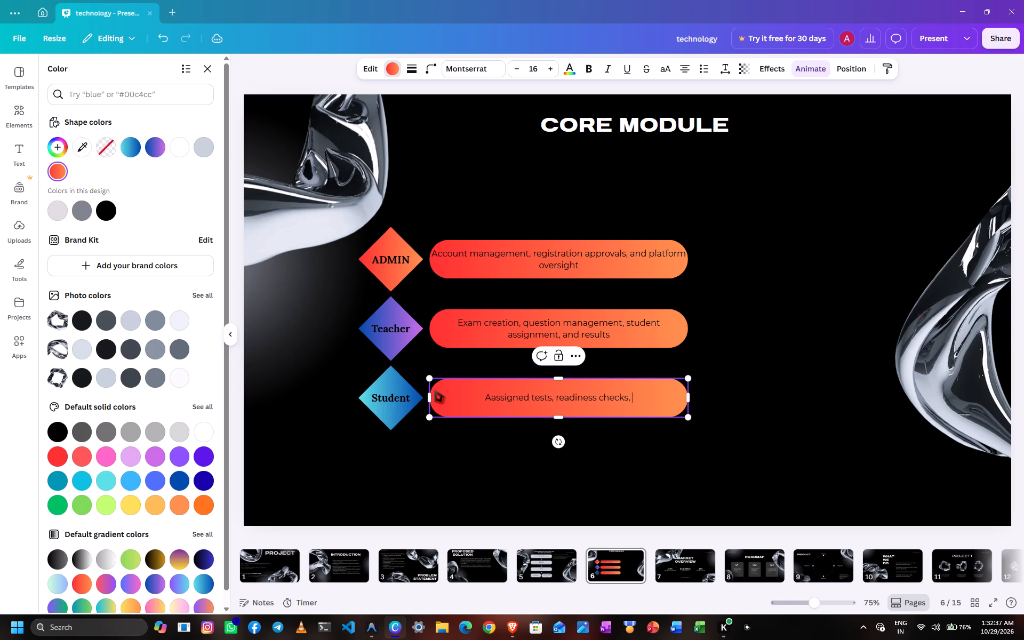
text(exam subbmission)
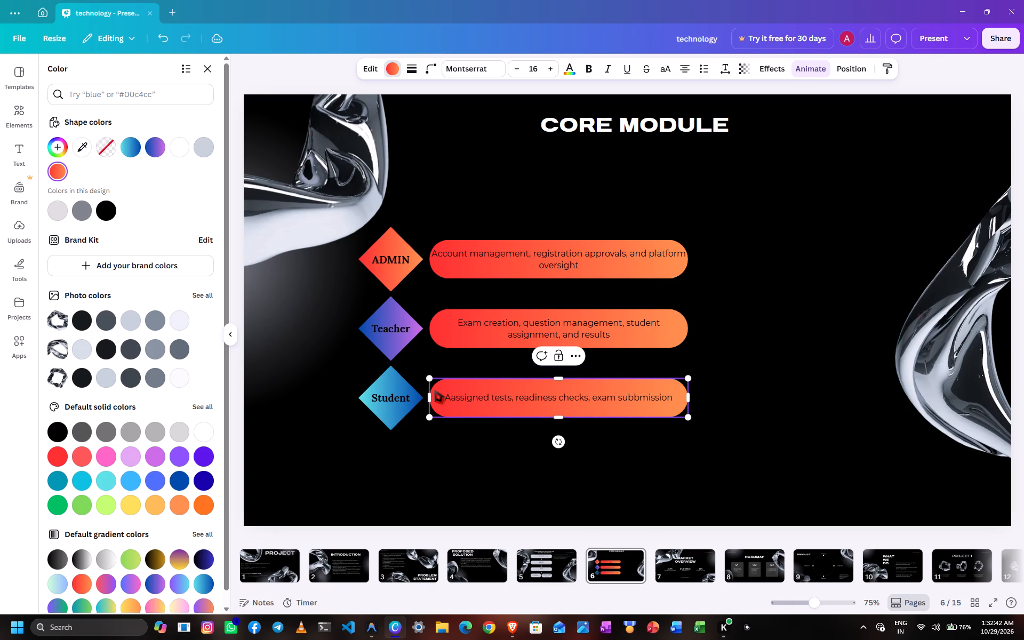
text(,)
key(space)
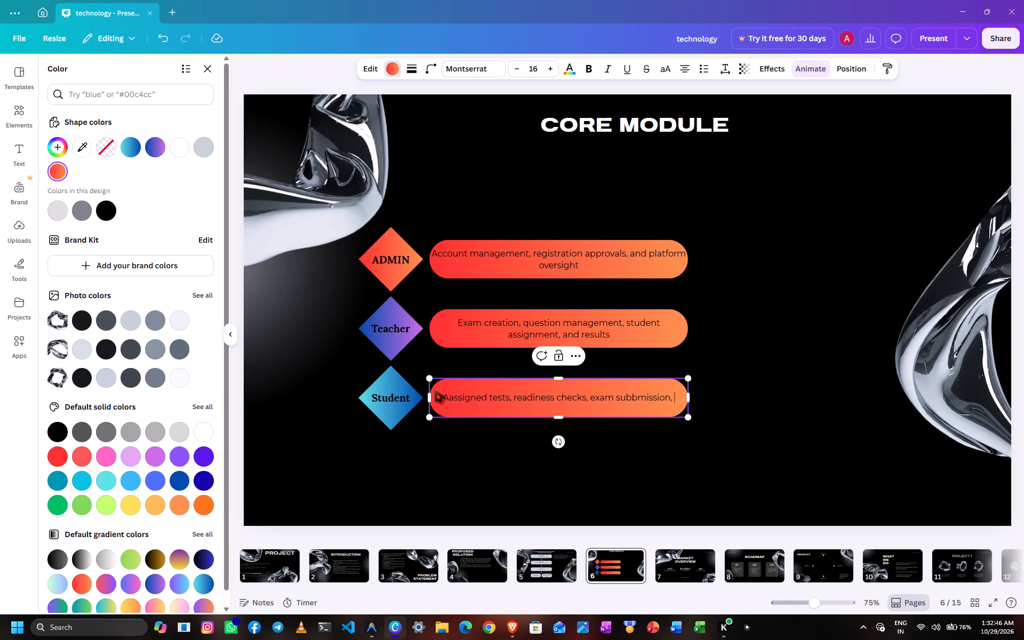
text(and results)
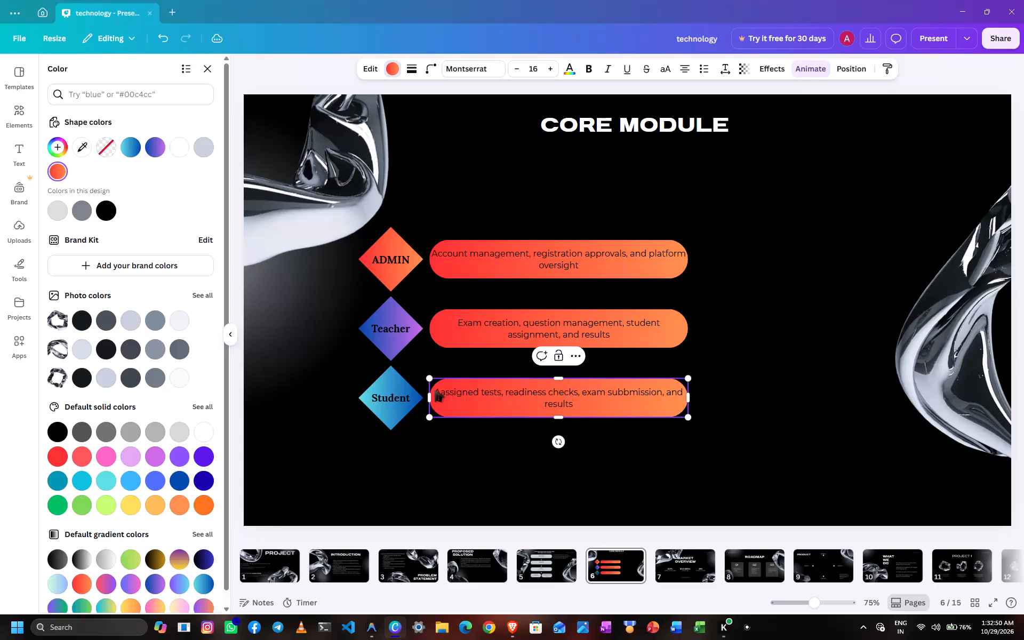
key(space)
text(viewing)
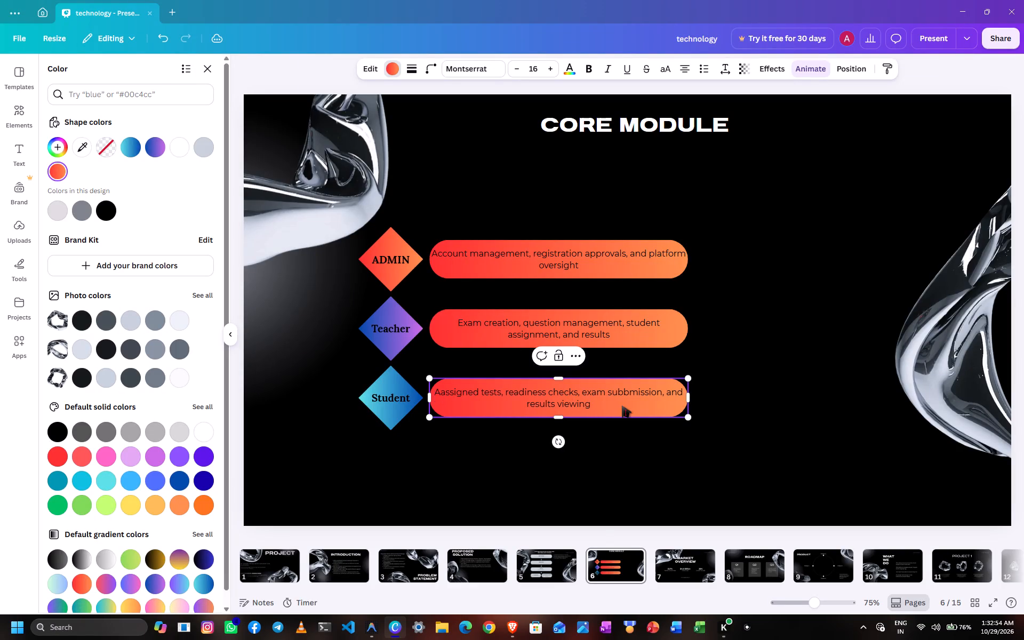
click(446, 391)
key(BackSpace)
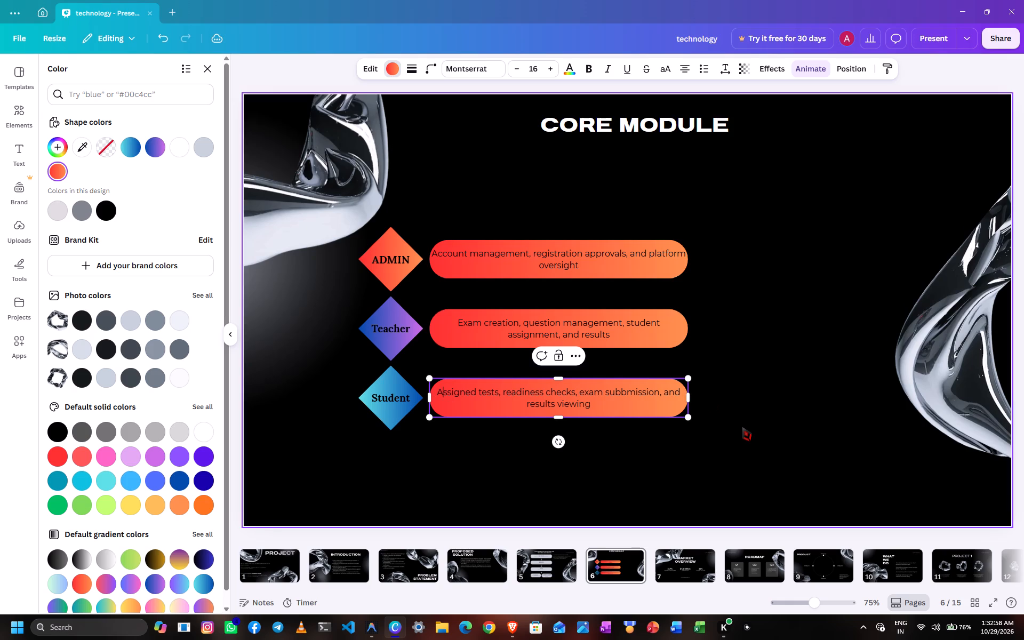
click(742, 427)
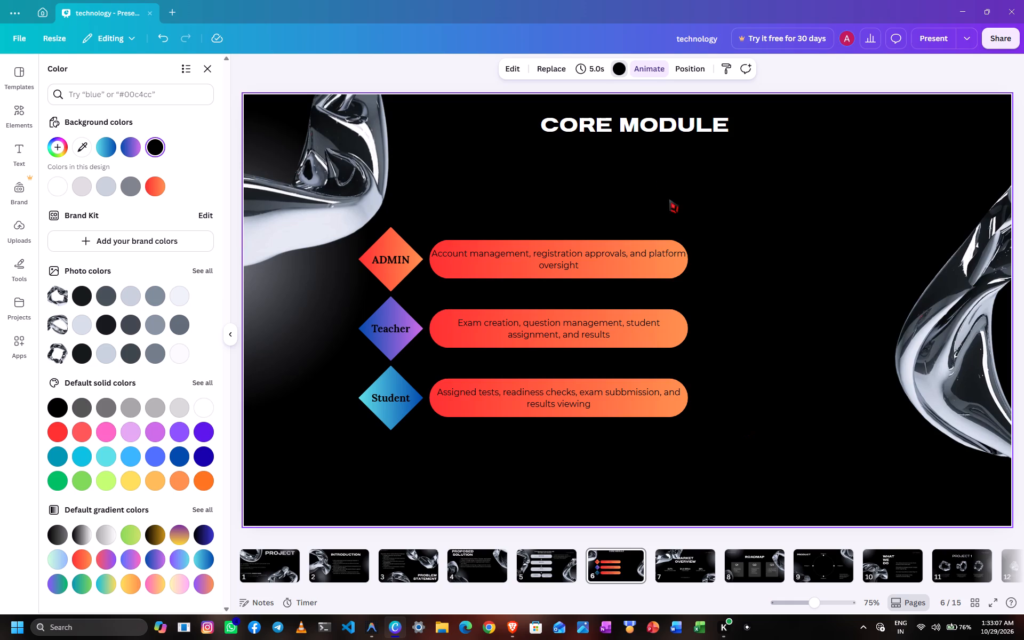
Move the CORE MODULE title down and to the left so it sits just above the ADMIN row, and deselect it.
drag(646, 124, 575, 189)
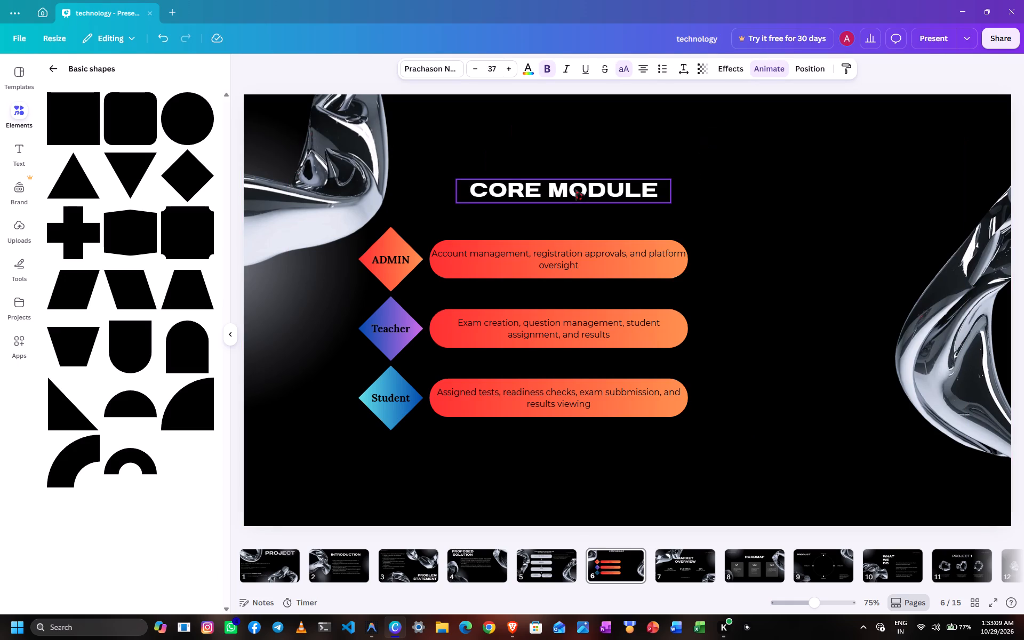
drag(575, 189, 554, 176)
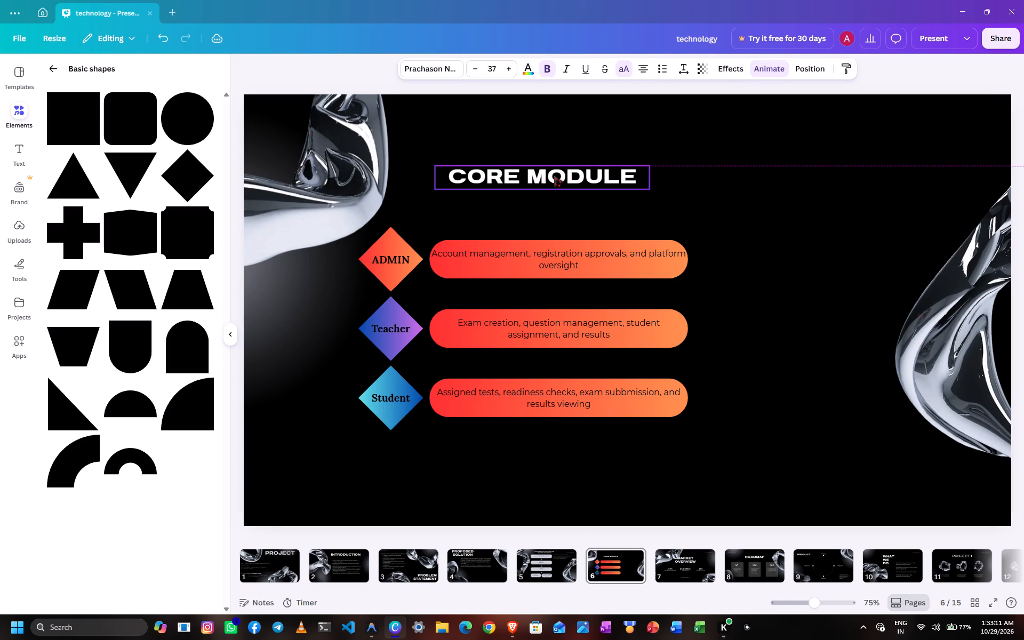
drag(554, 176, 550, 175)
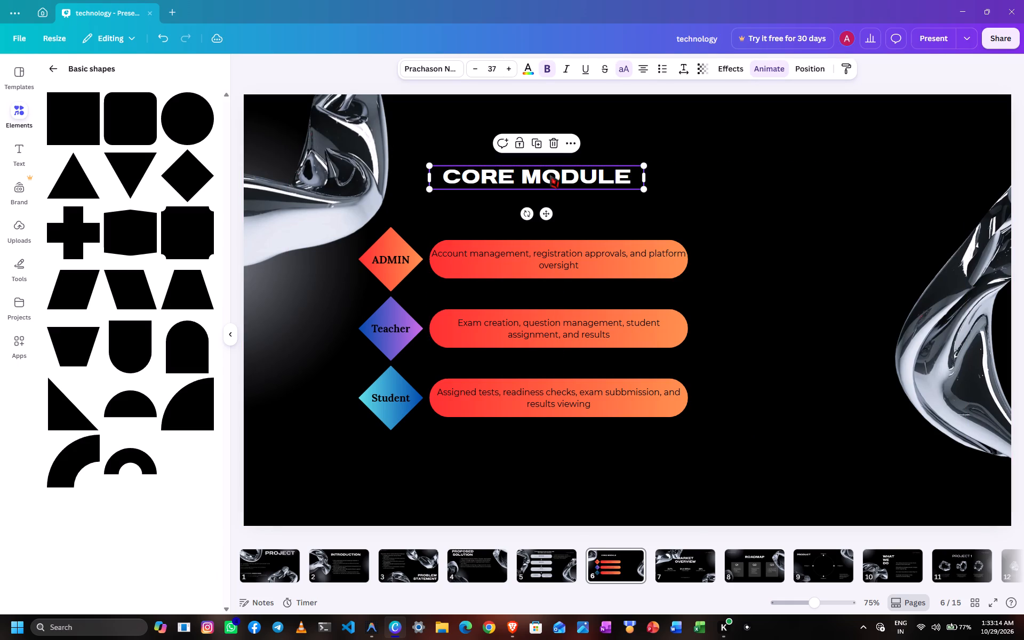
click(811, 190)
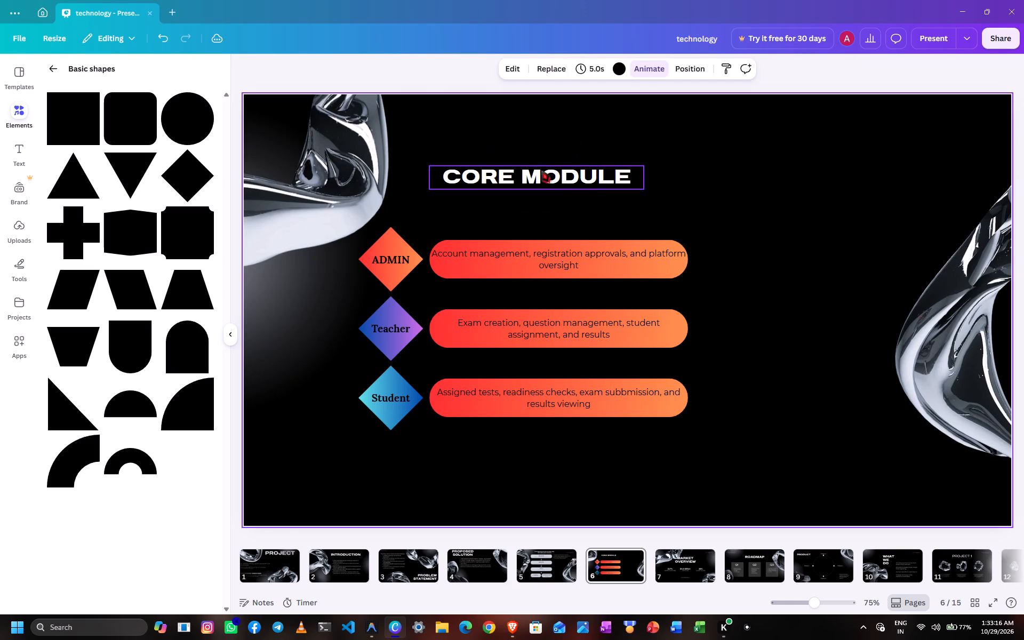
drag(530, 168, 501, 166)
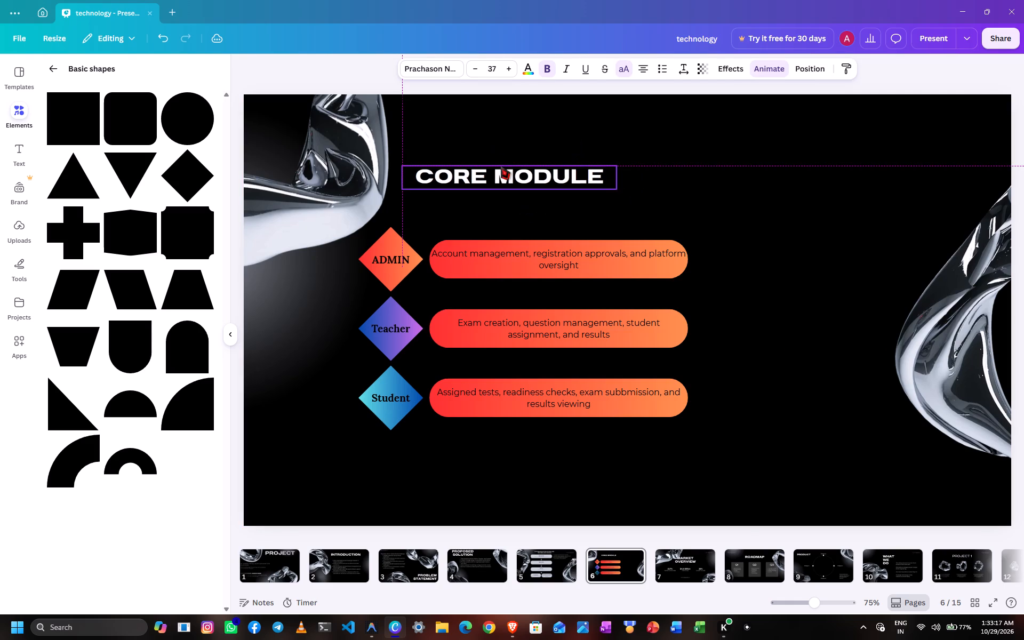
click(765, 214)
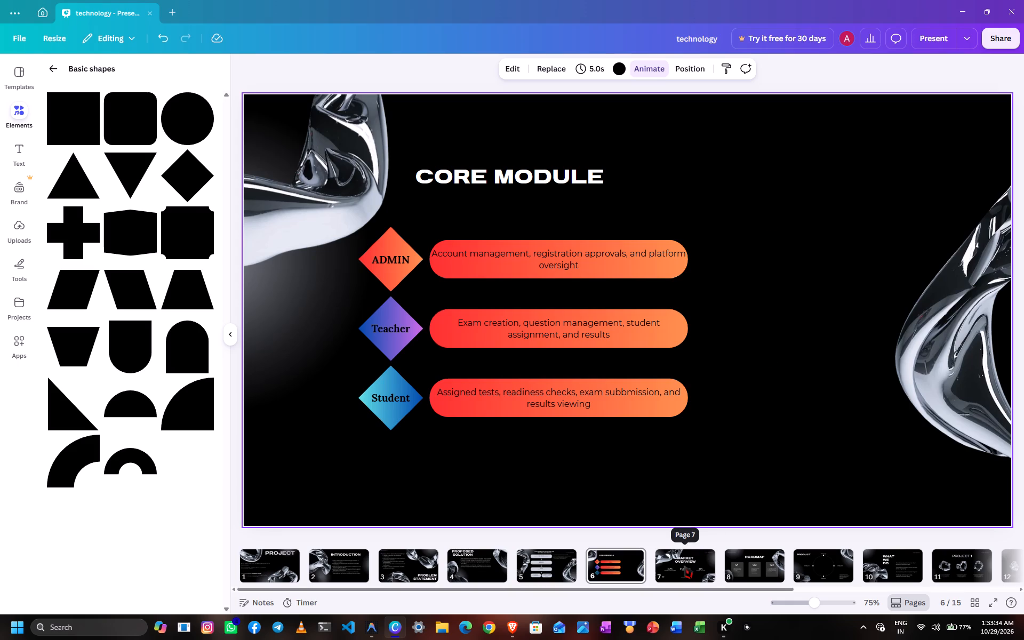
On page 7, move the large glass graphic from the slide's upper-left corner to its upper-right corner.
click(705, 493)
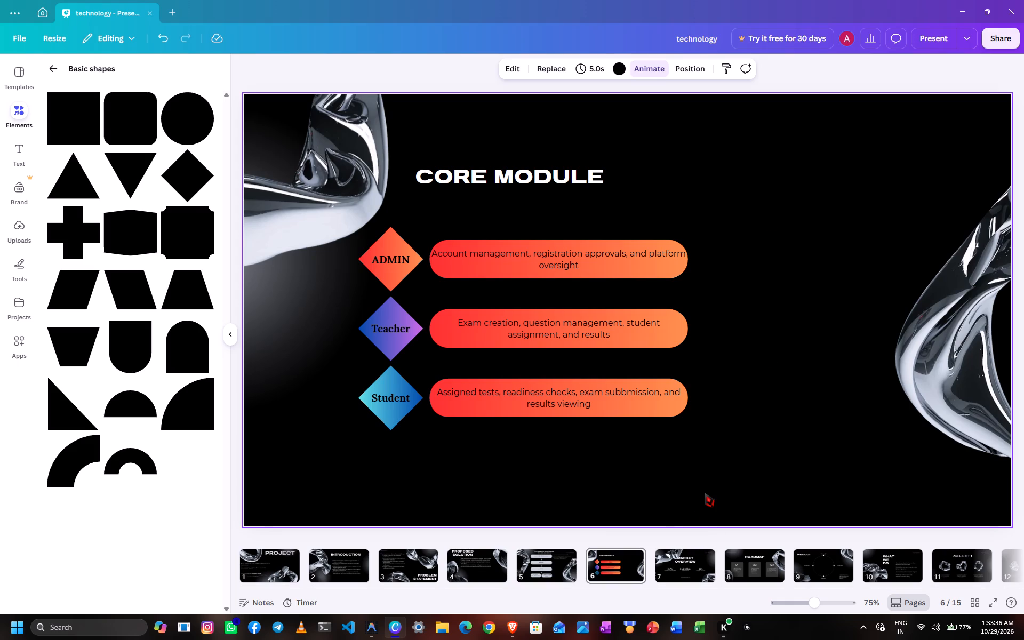
key(Right)
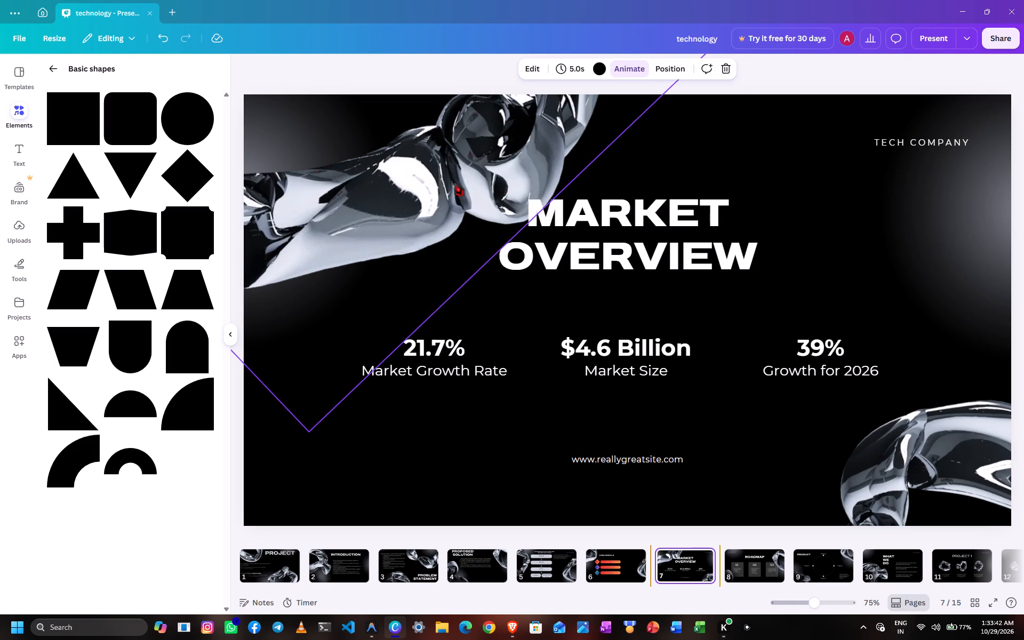
drag(453, 183, 371, 204)
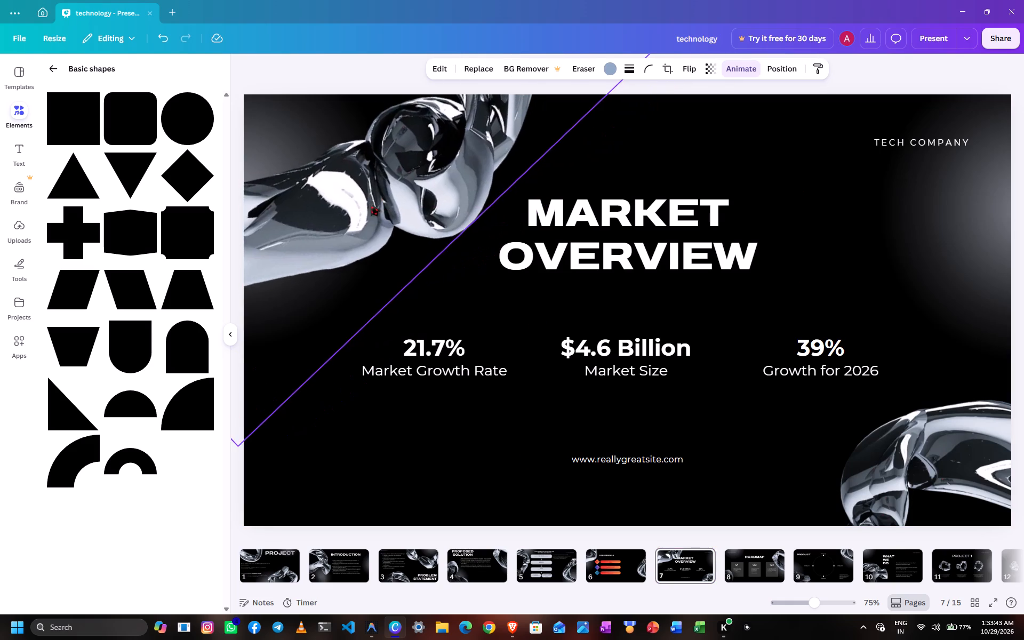
drag(371, 204, 334, 194)
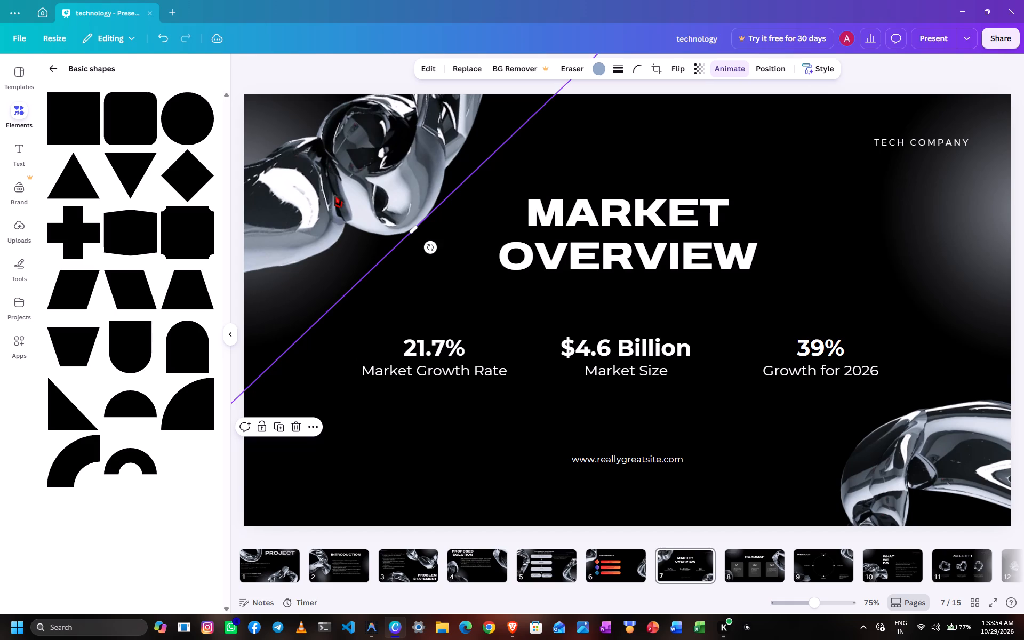
drag(334, 194, 957, 165)
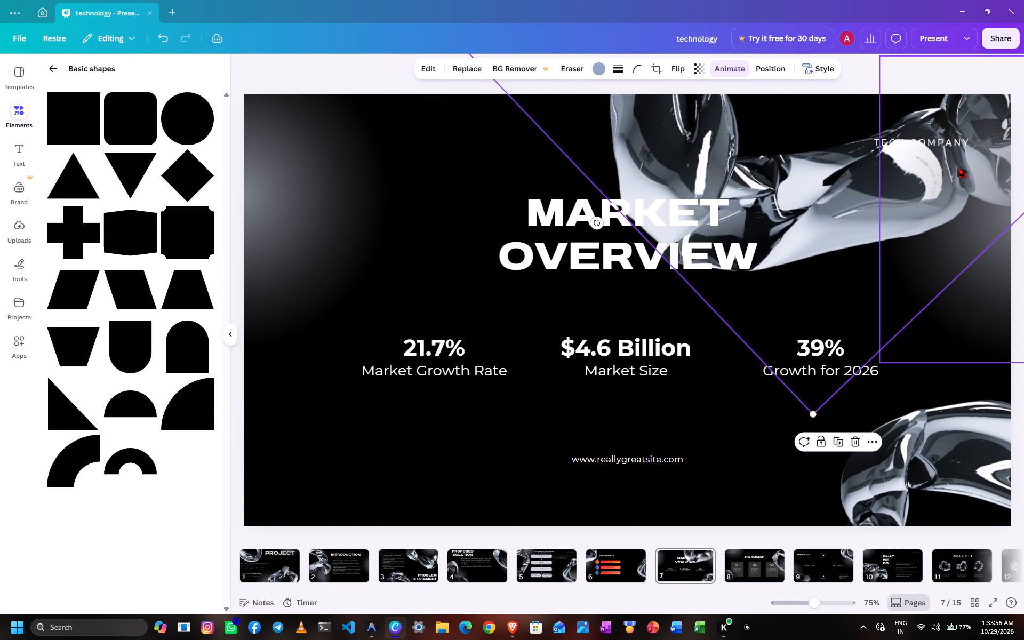
drag(849, 201, 1023, 181)
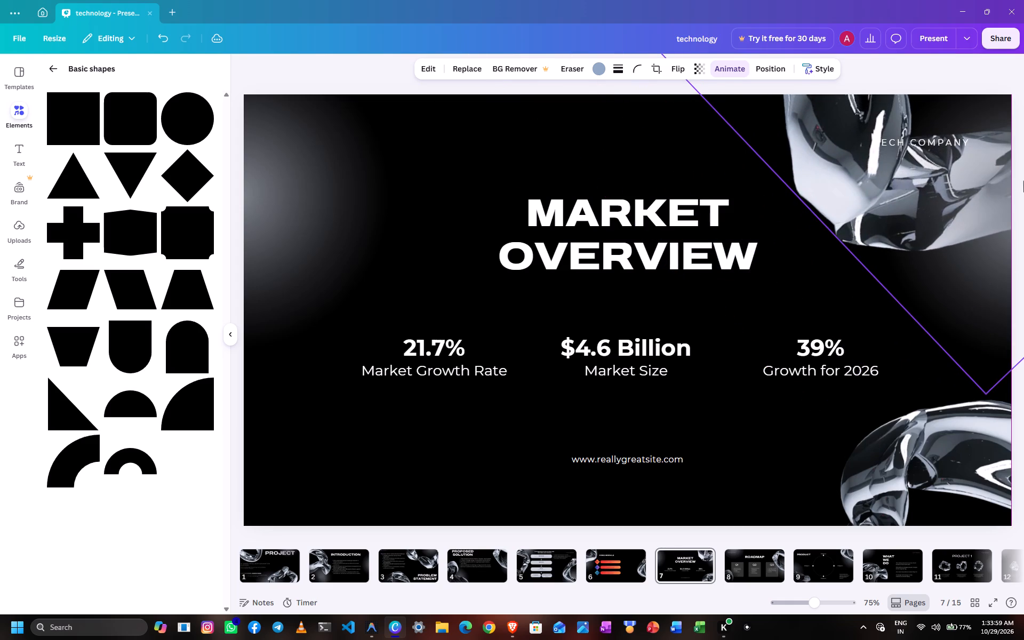
Move the glass graphic in the slide's lower-right corner to the lower-left corner and deselect it.
drag(936, 499, 609, 503)
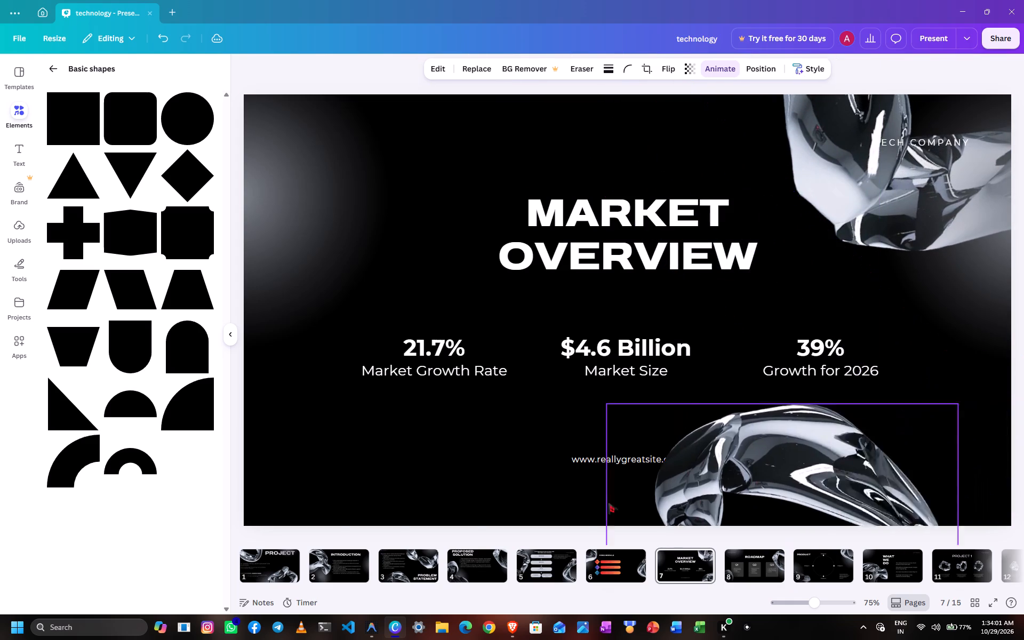
drag(609, 503, 270, 507)
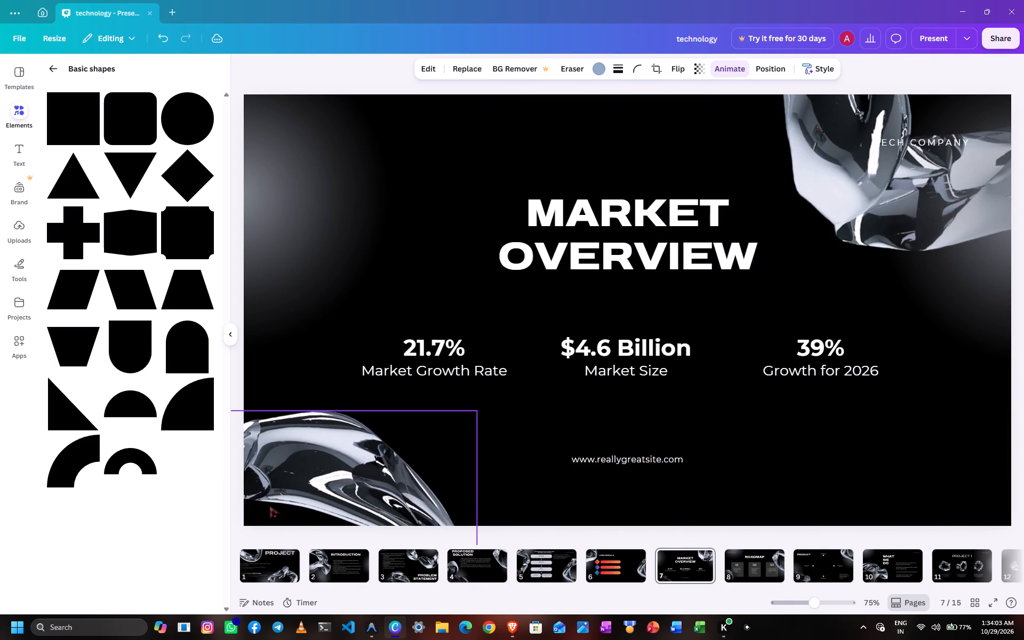
drag(270, 507, 270, 505)
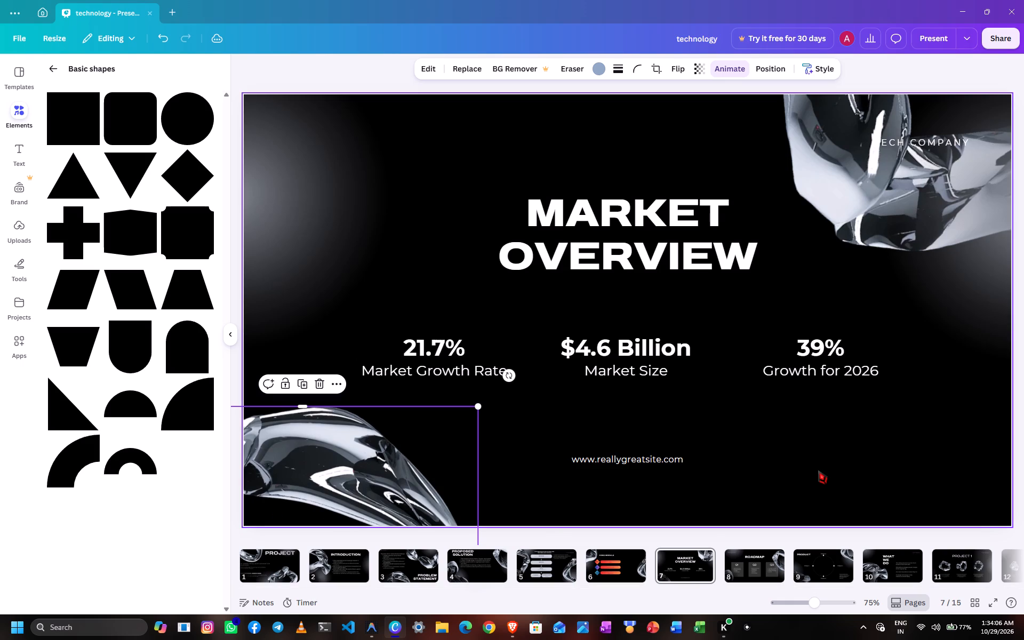
click(818, 470)
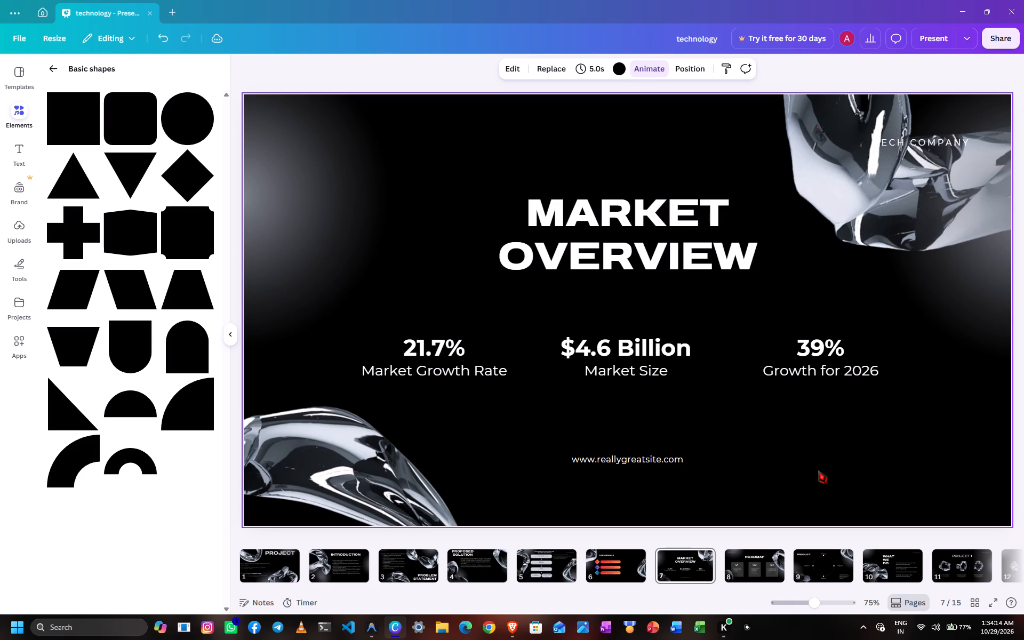
Replace the MARKET OVERVIEW title text with "AI-assisted".
click(657, 253)
click(757, 257)
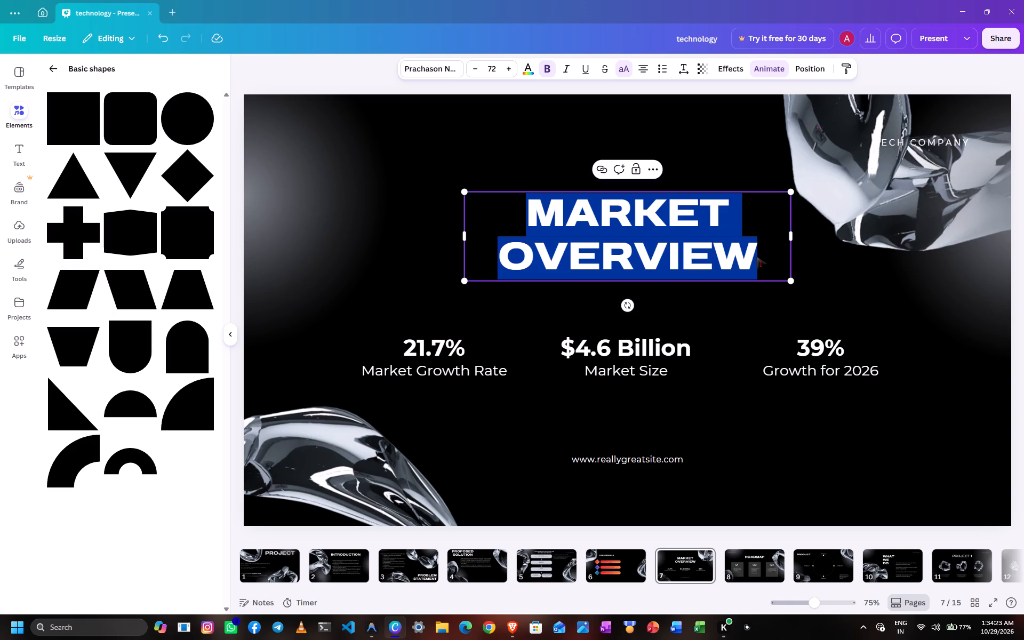
text(AI)
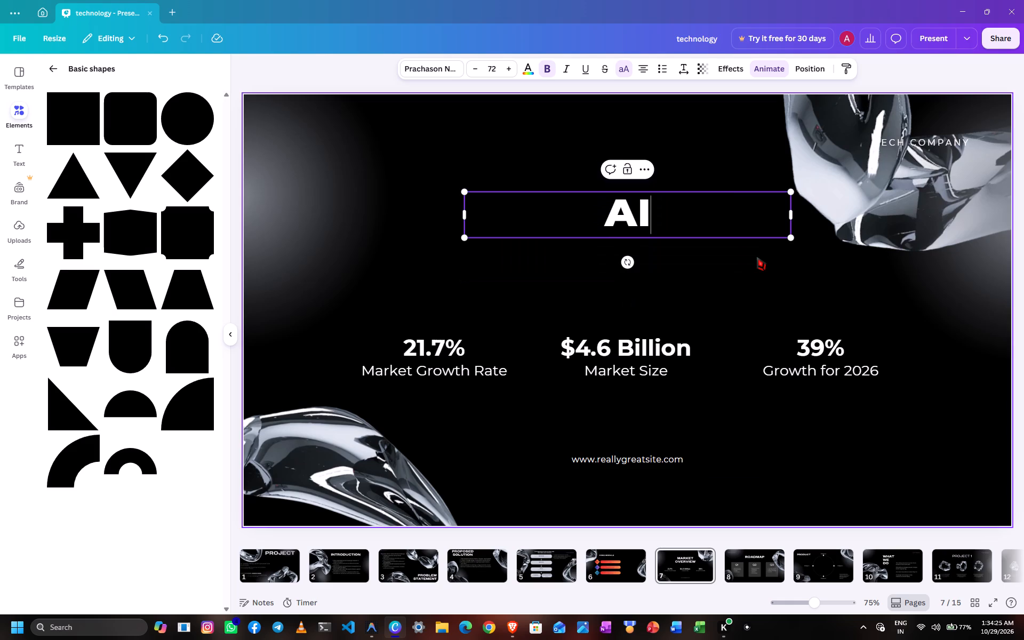
key(minus)
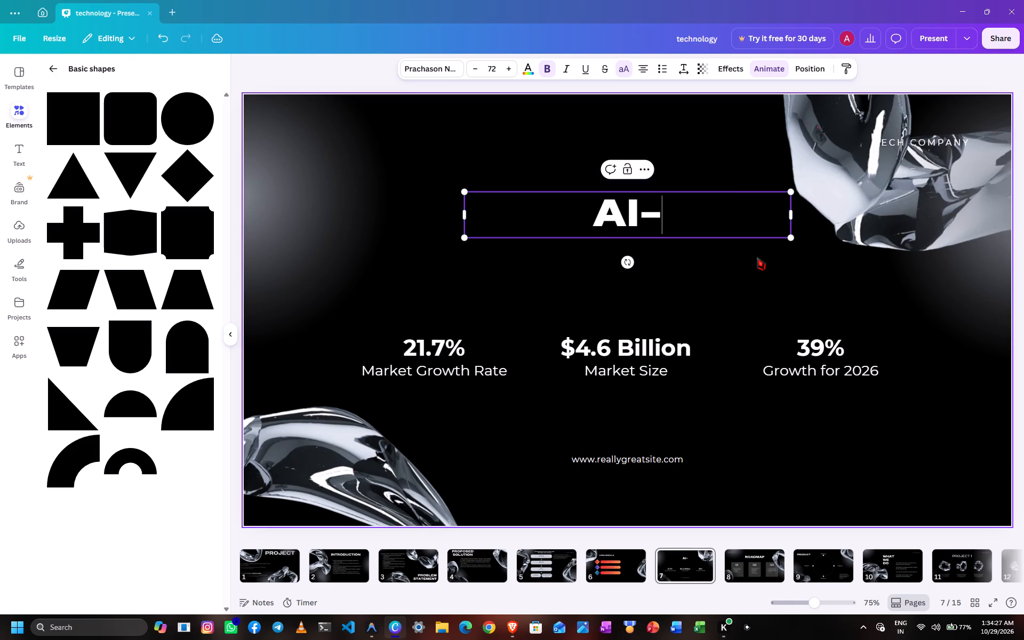
text(ass)
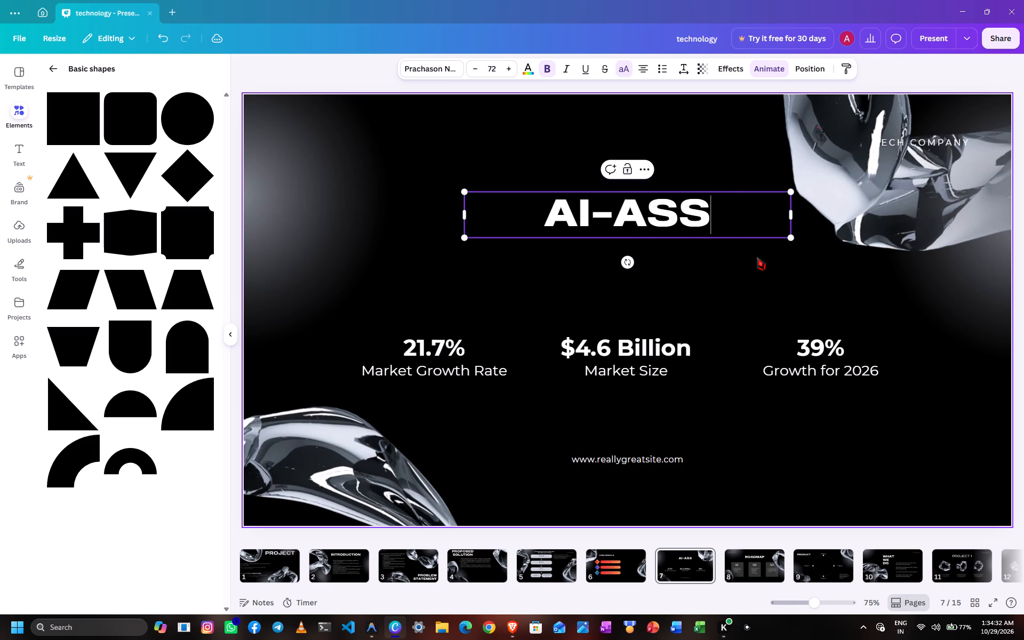
text(isted)
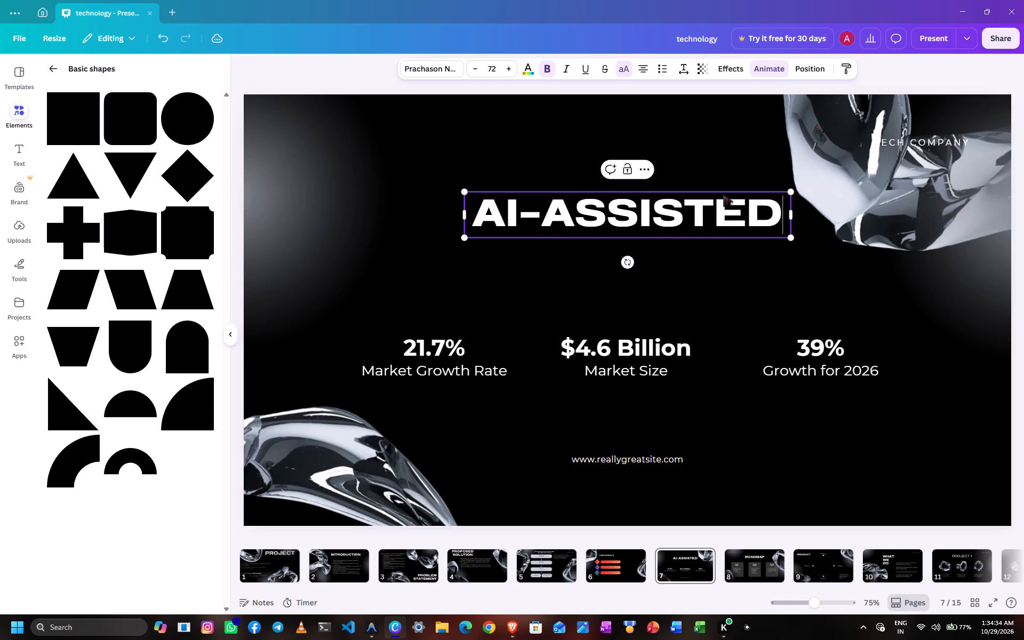
Turn off the title's all-uppercase formatting and capitalise its second word so it reads "AI-Assisted".
click(623, 66)
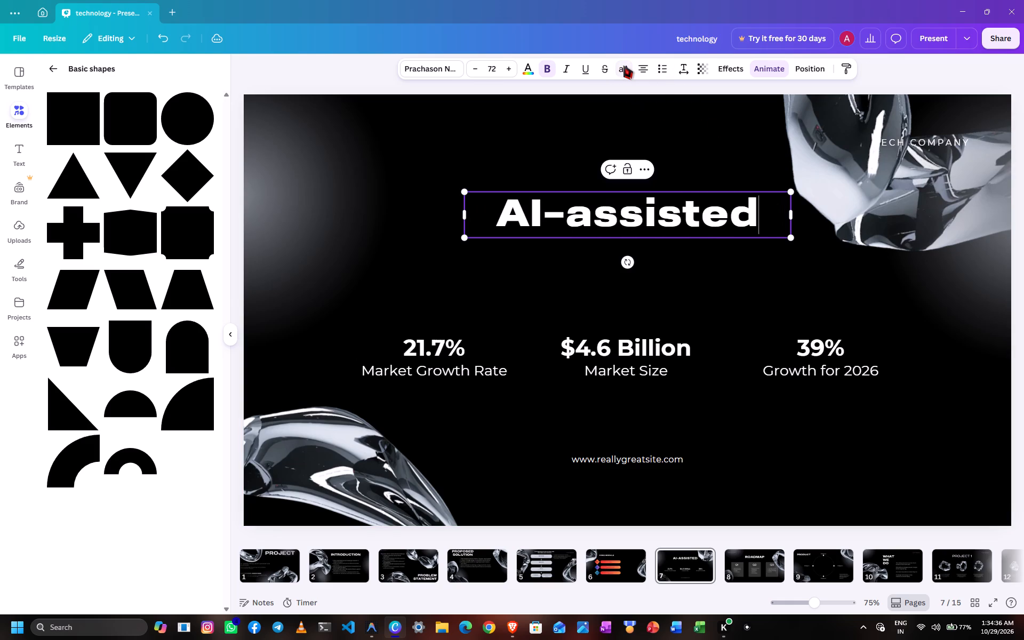
click(600, 213)
key(BackSpace)
key(a)
key(BackSpace)
key(shift+a)
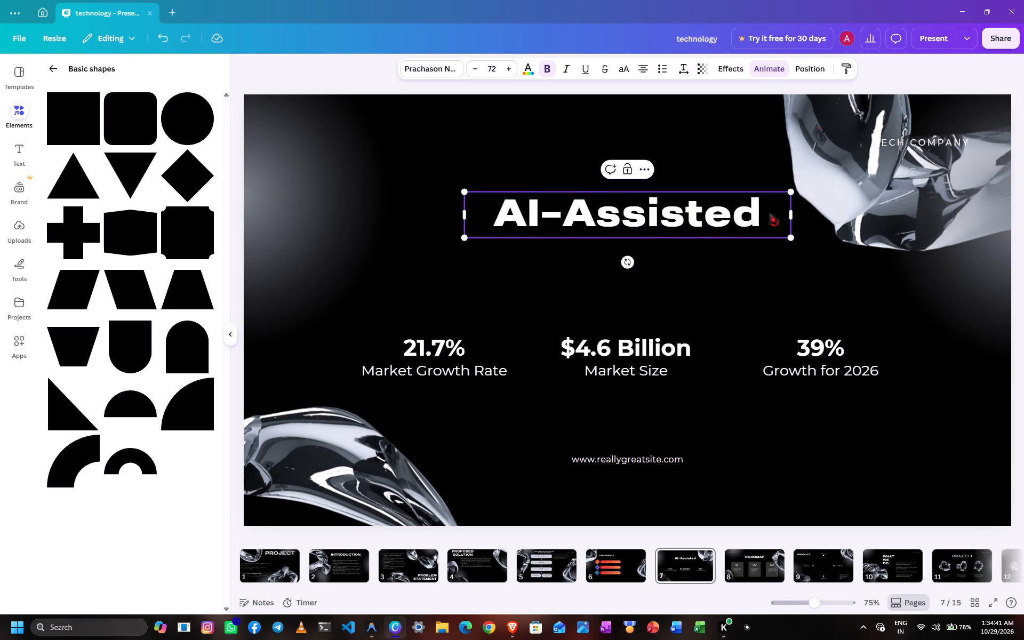
Append "Automated proctoring" to the end of the AI-Assisted title.
click(769, 214)
key(space)
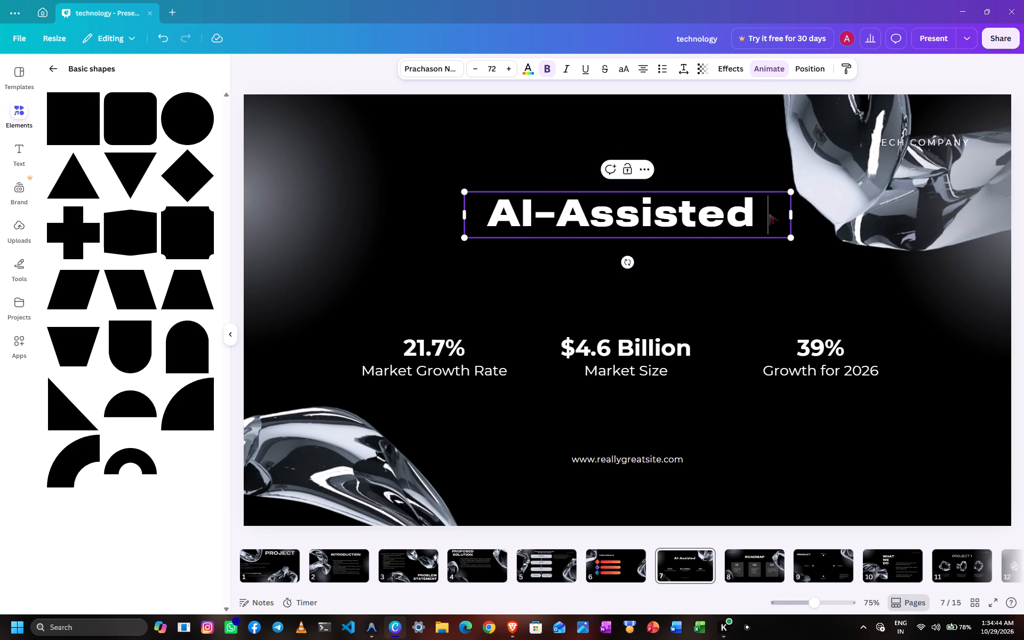
text(Automated)
key(space)
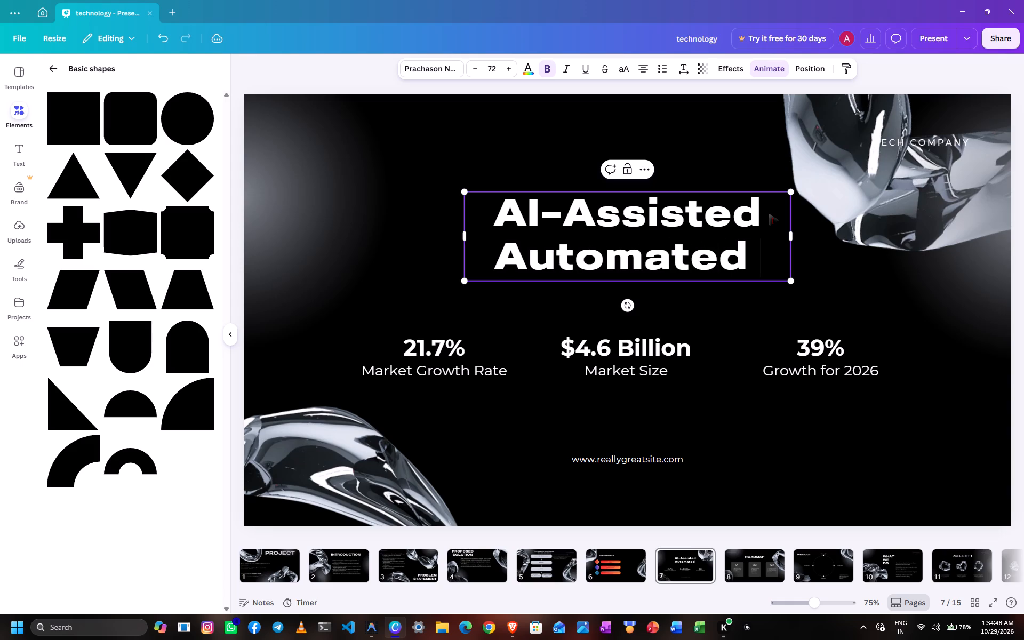
text(proc)
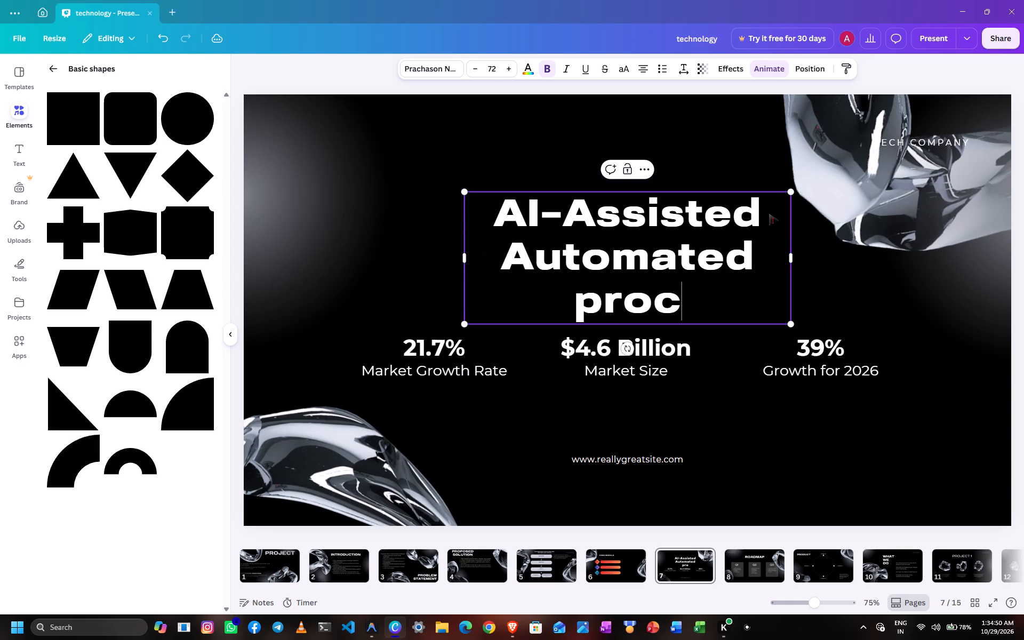
text(toring)
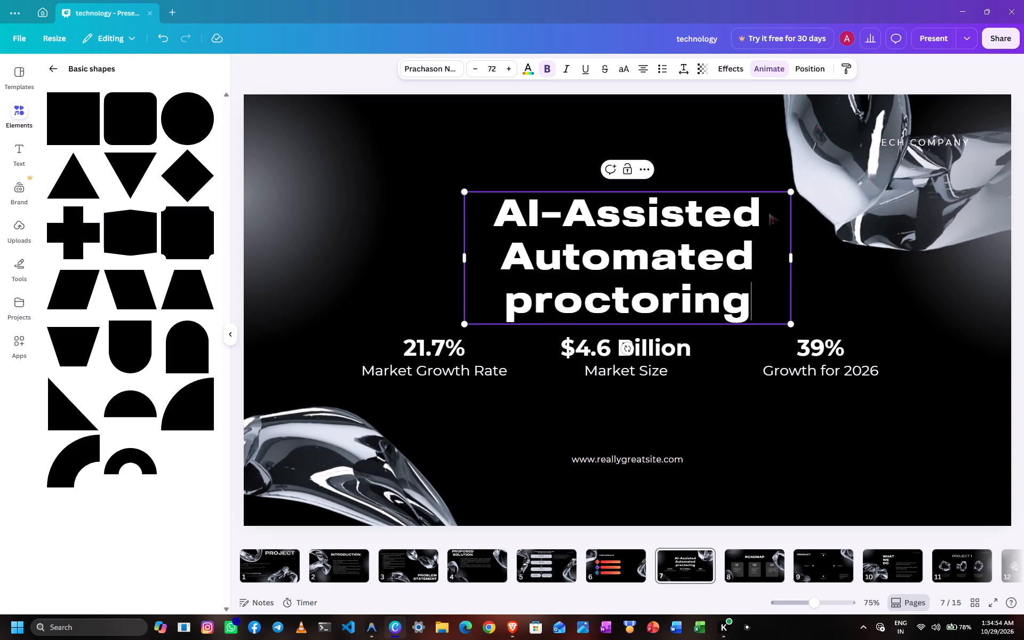
Reduce the title's font size to 40 and deselect it.
click(476, 68)
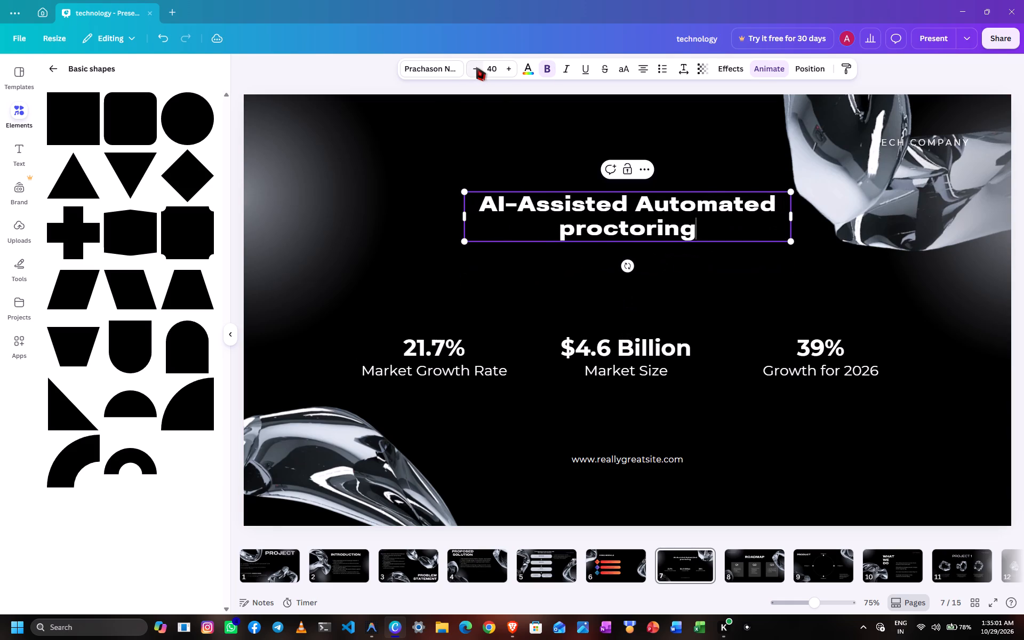
click(695, 270)
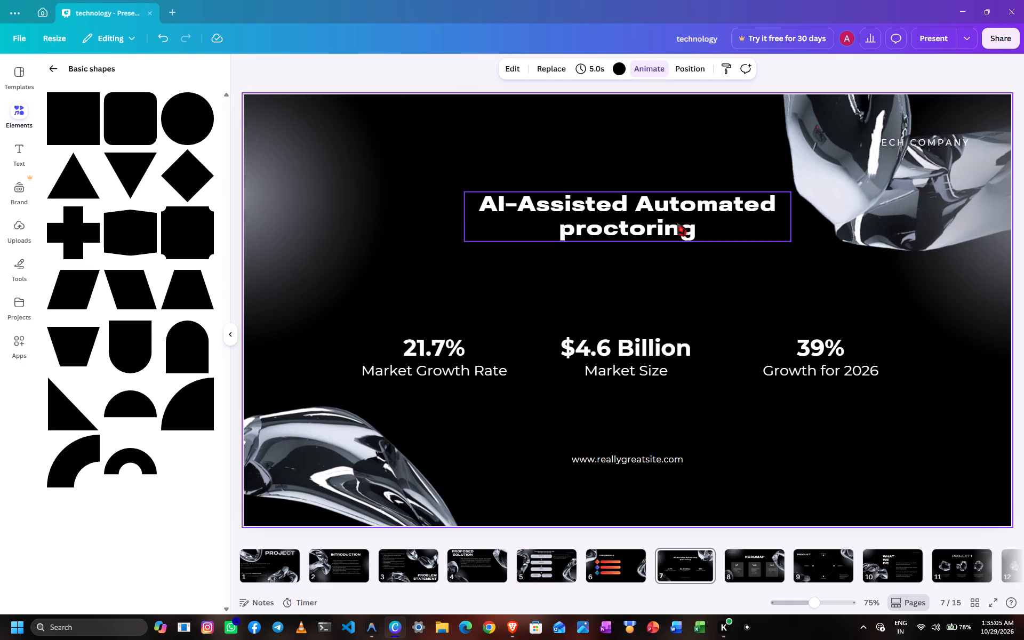
Move the title to the slide's upper-left area, widen its text box until it fits on one line, and deselect it.
drag(675, 220, 493, 166)
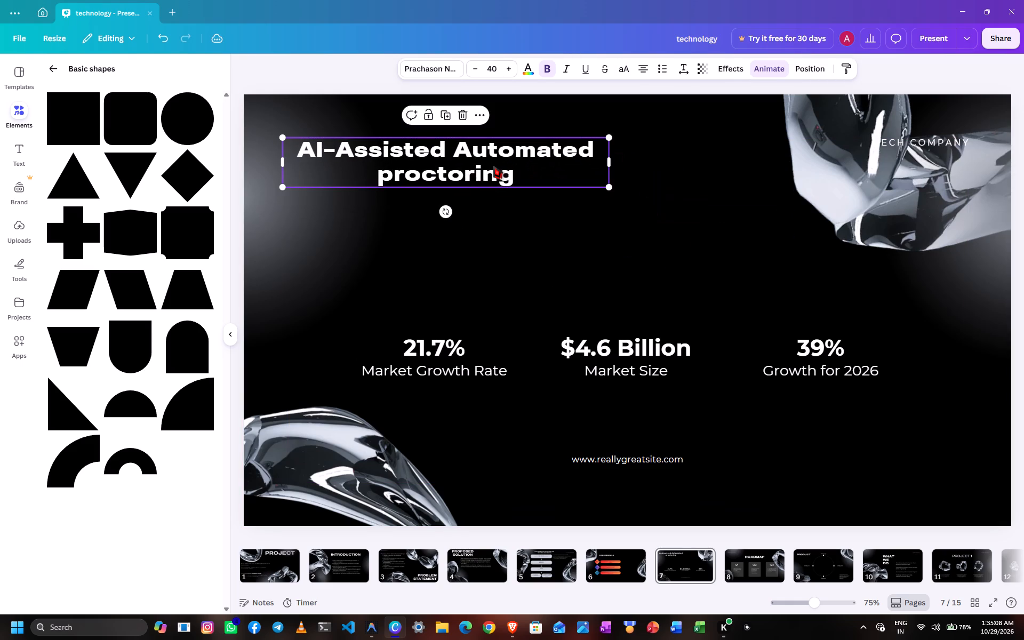
drag(609, 162, 681, 155)
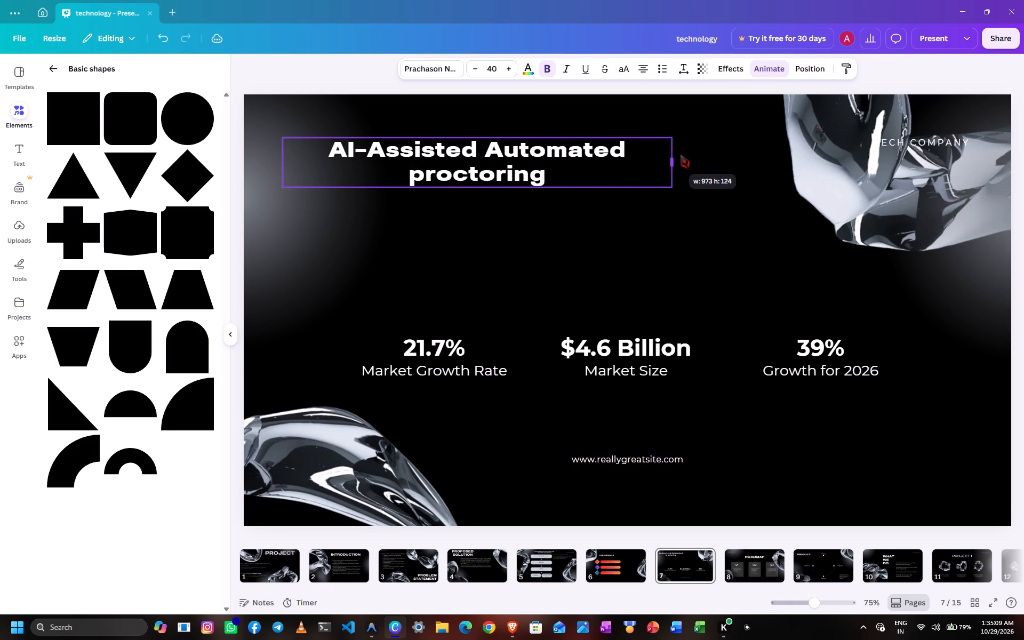
drag(681, 155, 751, 155)
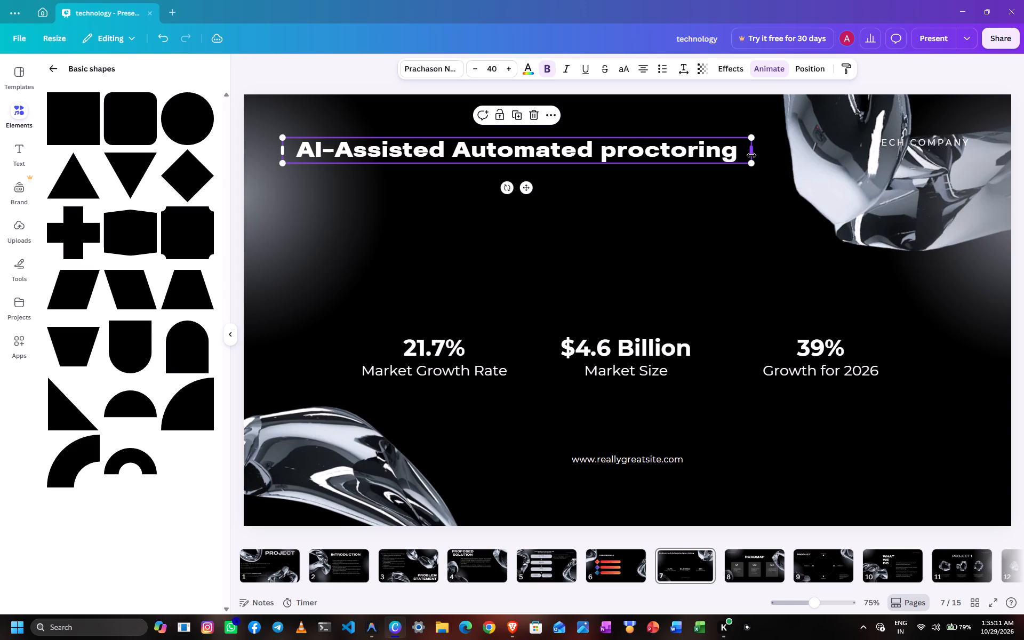
drag(631, 151, 603, 150)
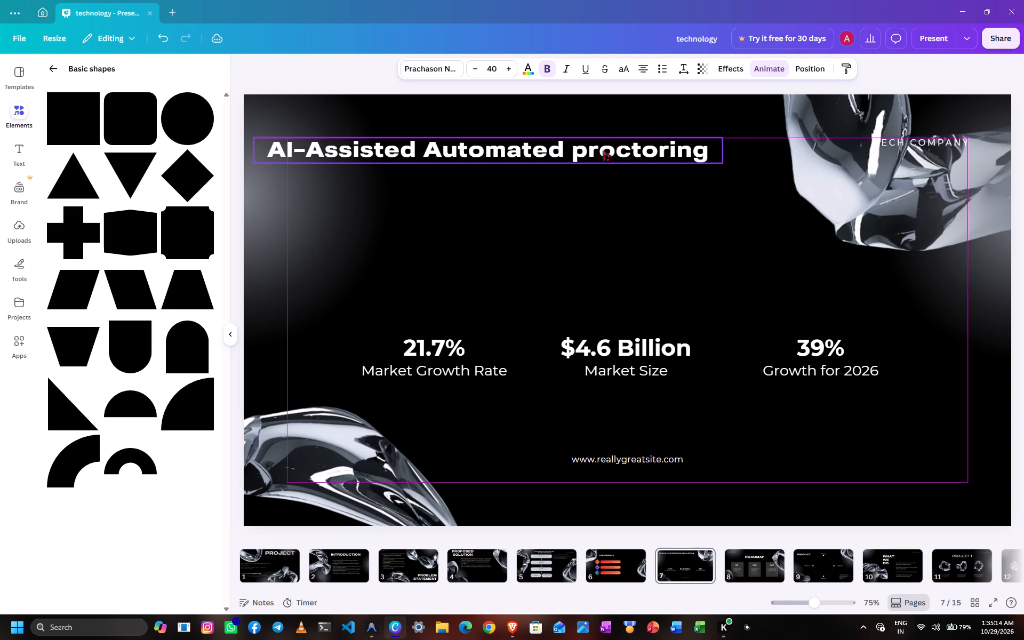
drag(603, 150, 617, 156)
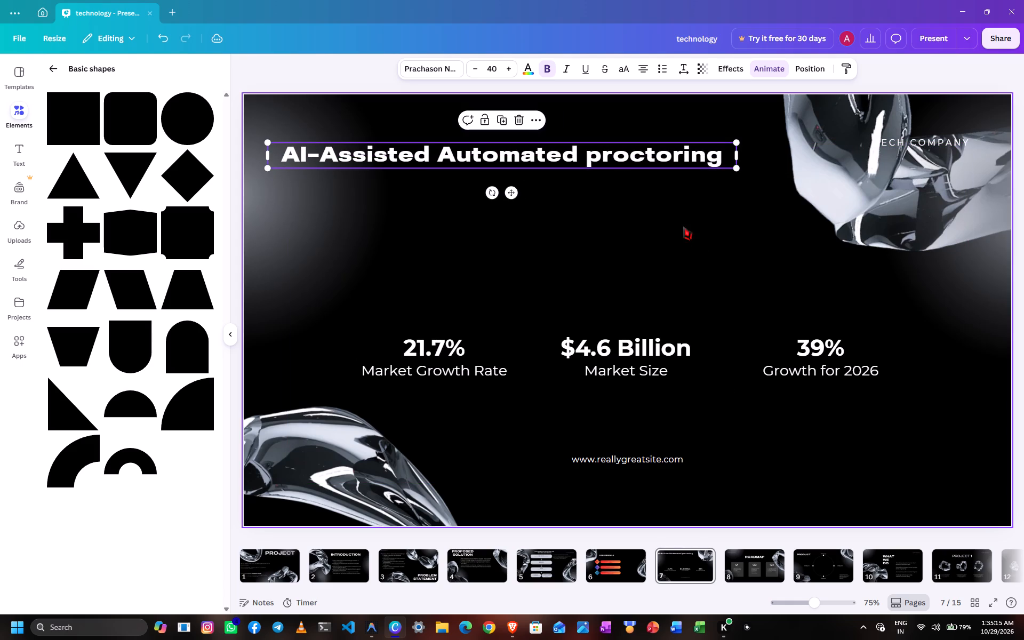
click(699, 237)
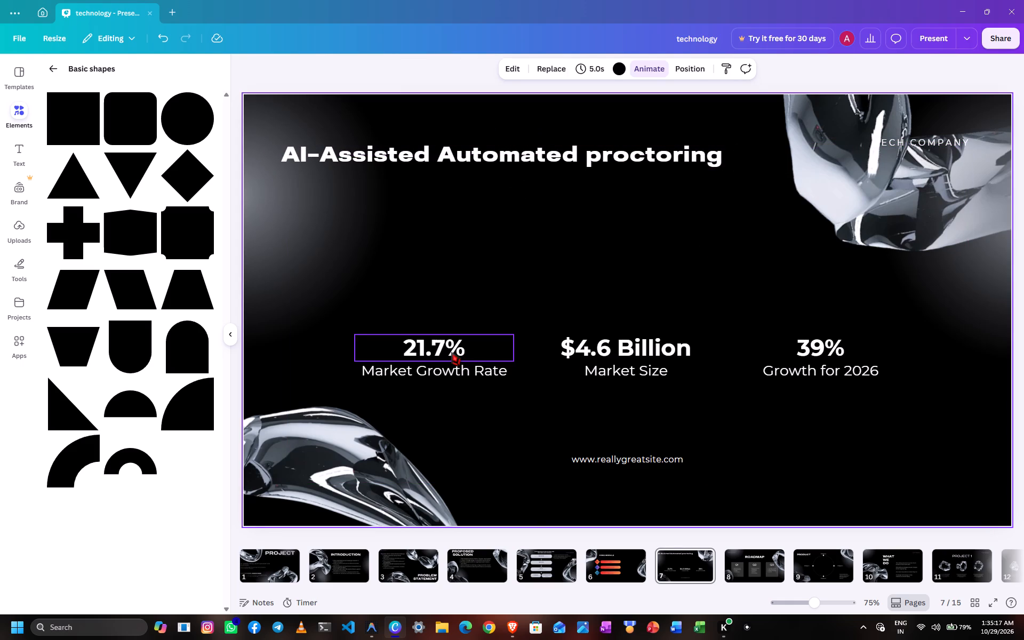
Delete the three market statistics together with their captions from the middle of the slide.
click(451, 352)
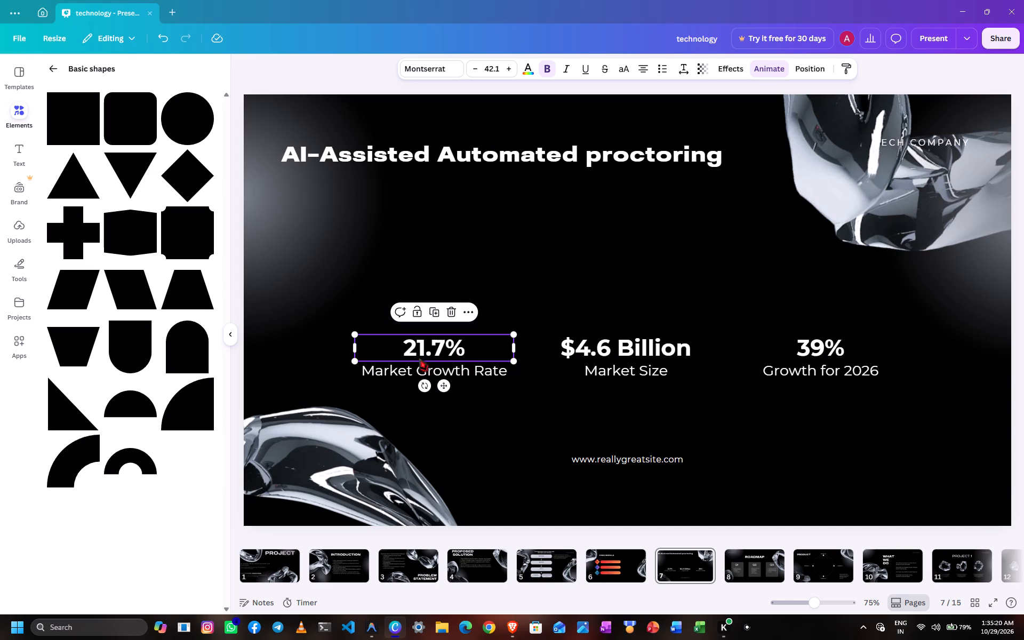
click(327, 337)
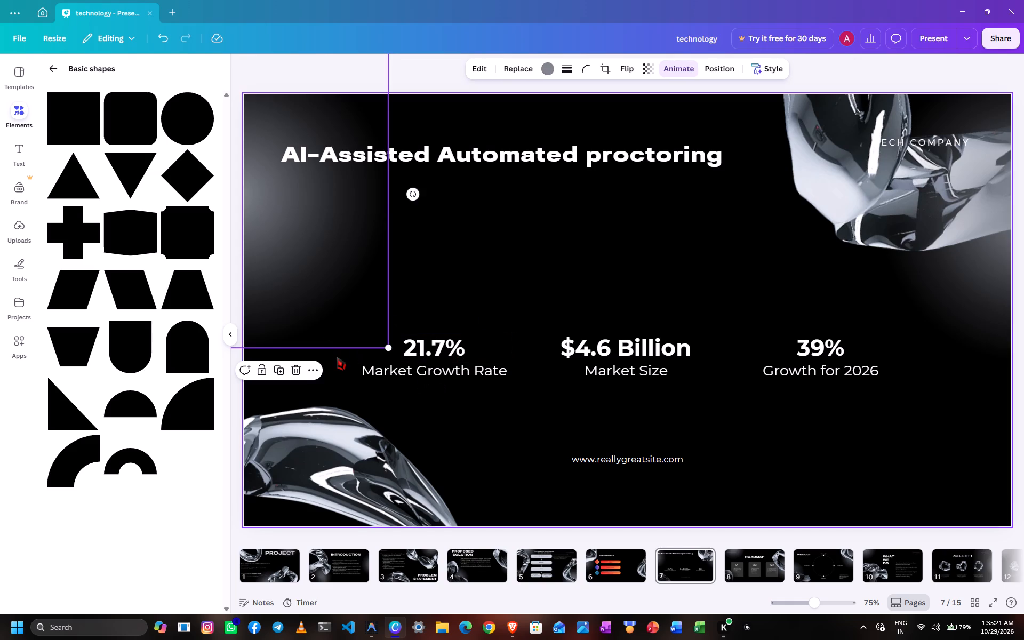
click(337, 357)
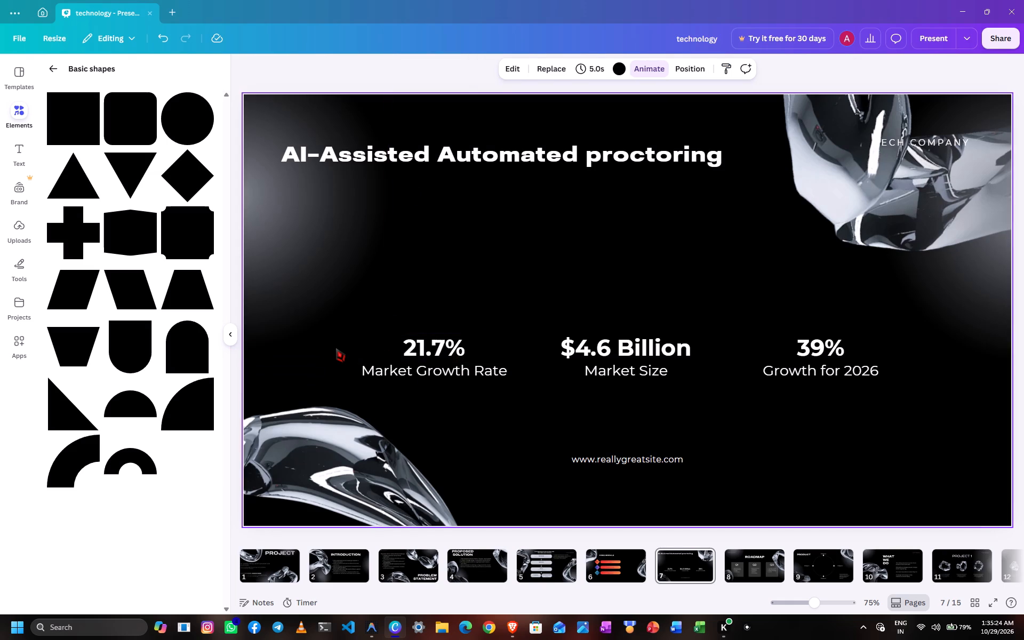
drag(336, 348, 830, 371)
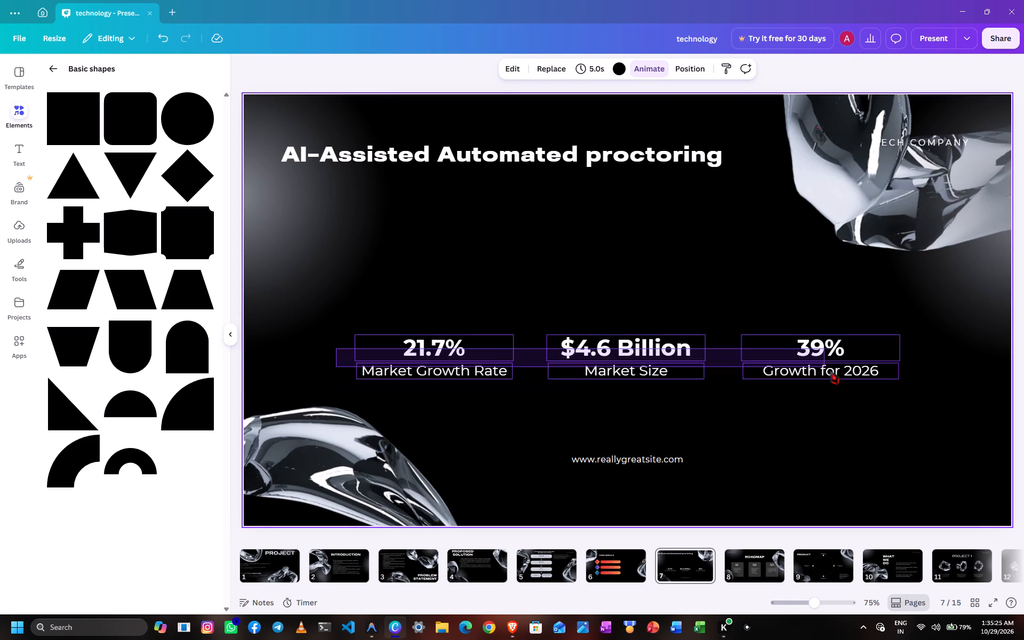
drag(830, 371, 866, 389)
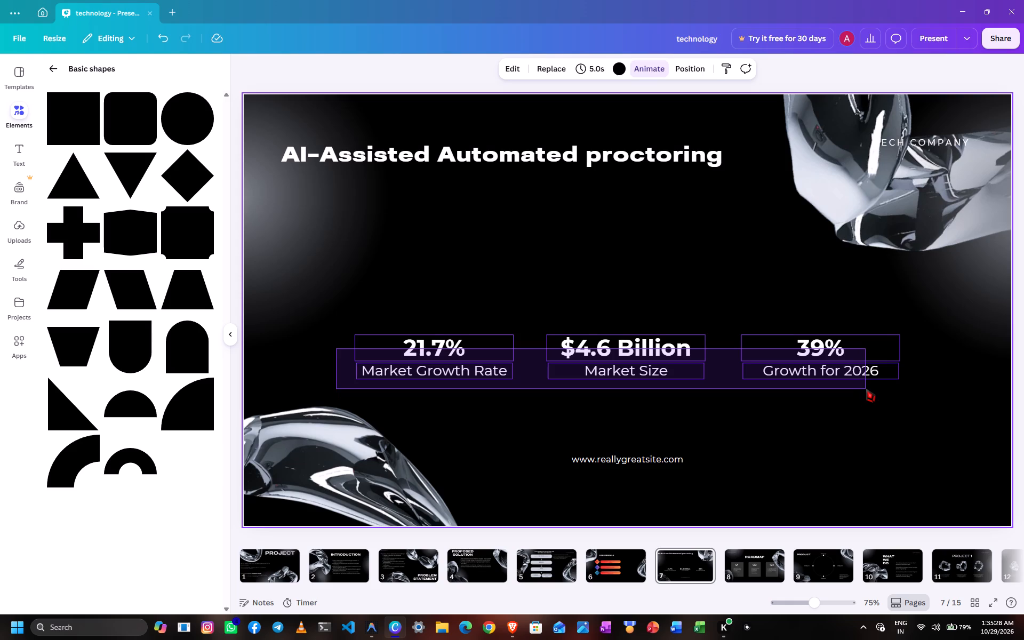
key(BackSpace)
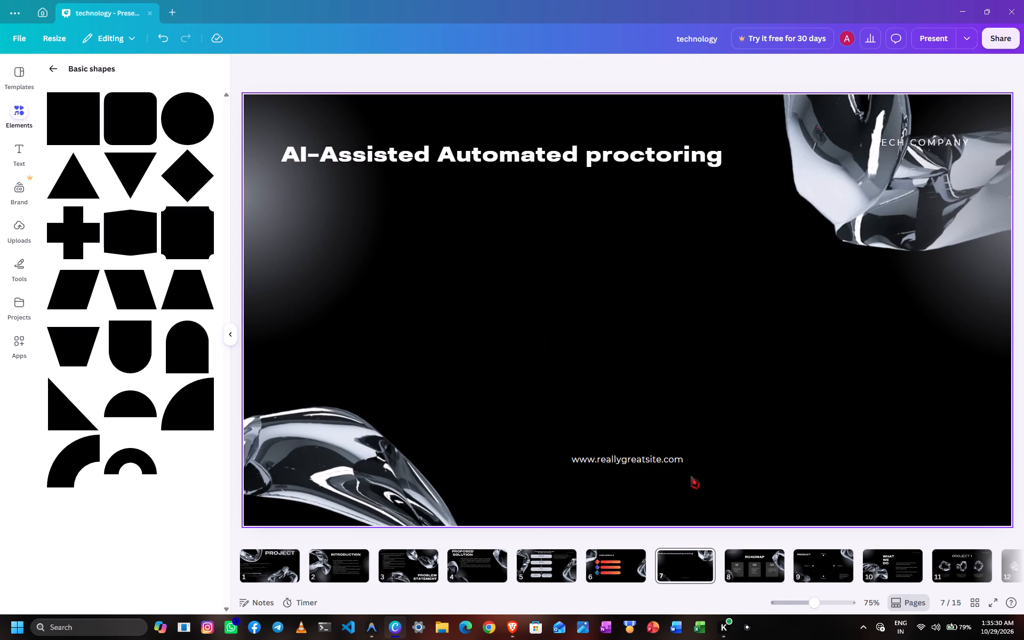
Move the website text box from the slide's bottom to just below the title, lining up its left edge with the title.
click(627, 458)
drag(627, 458, 369, 223)
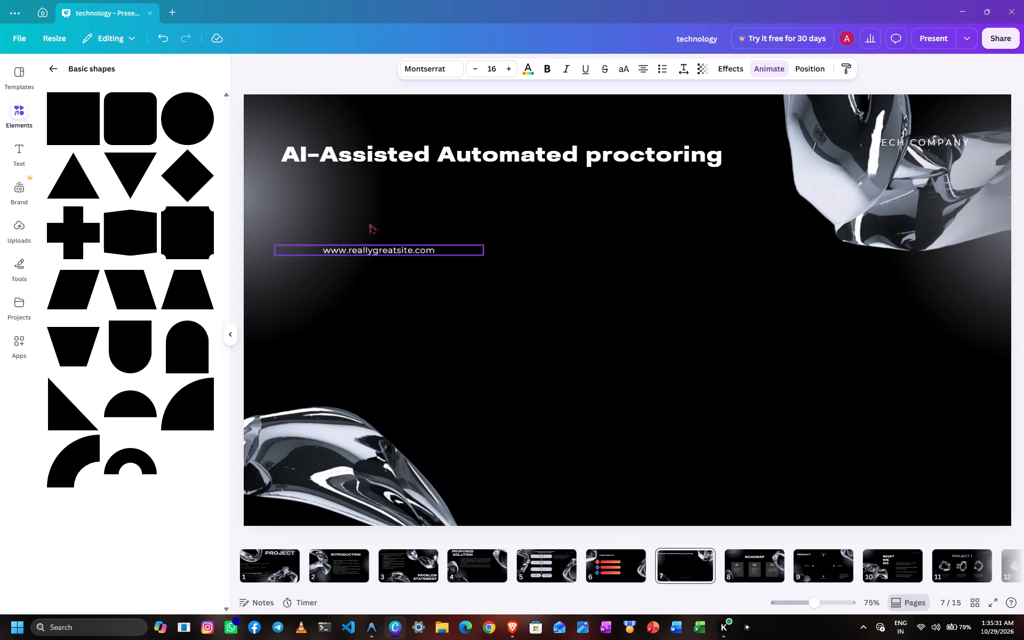
drag(369, 223, 382, 189)
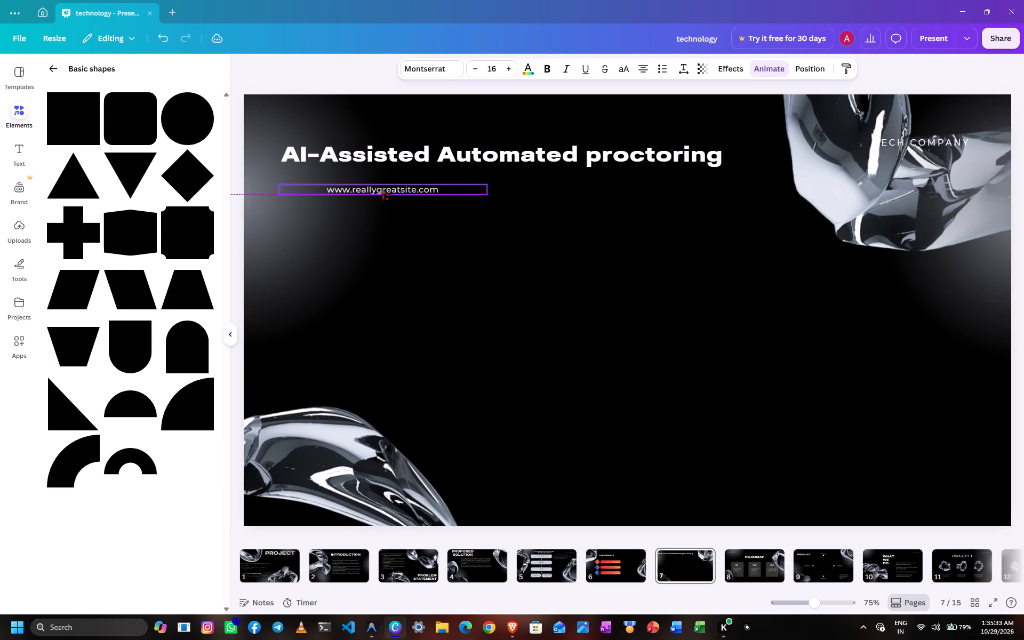
drag(382, 189, 375, 189)
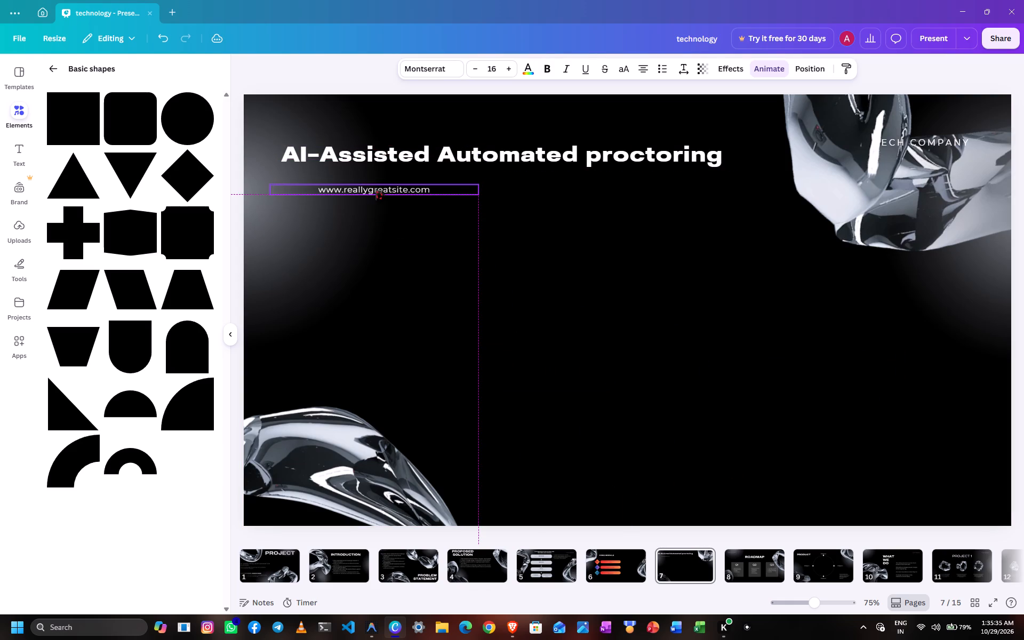
drag(375, 189, 375, 187)
drag(375, 187, 380, 187)
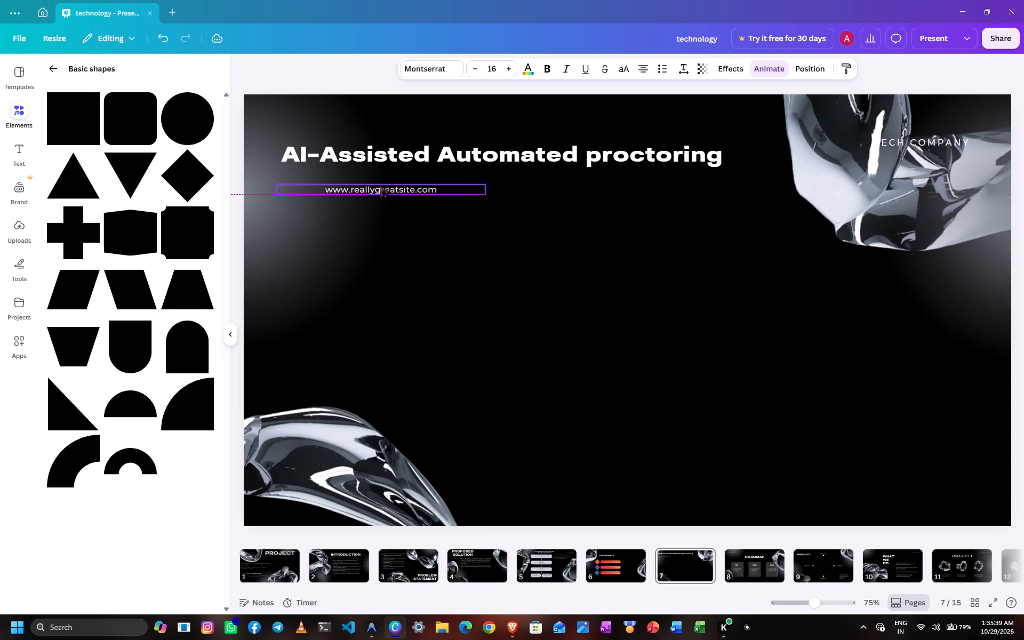
drag(380, 187, 384, 186)
Replace the website text with a numbered list whose first item begins "Planned webcam".
click(384, 186)
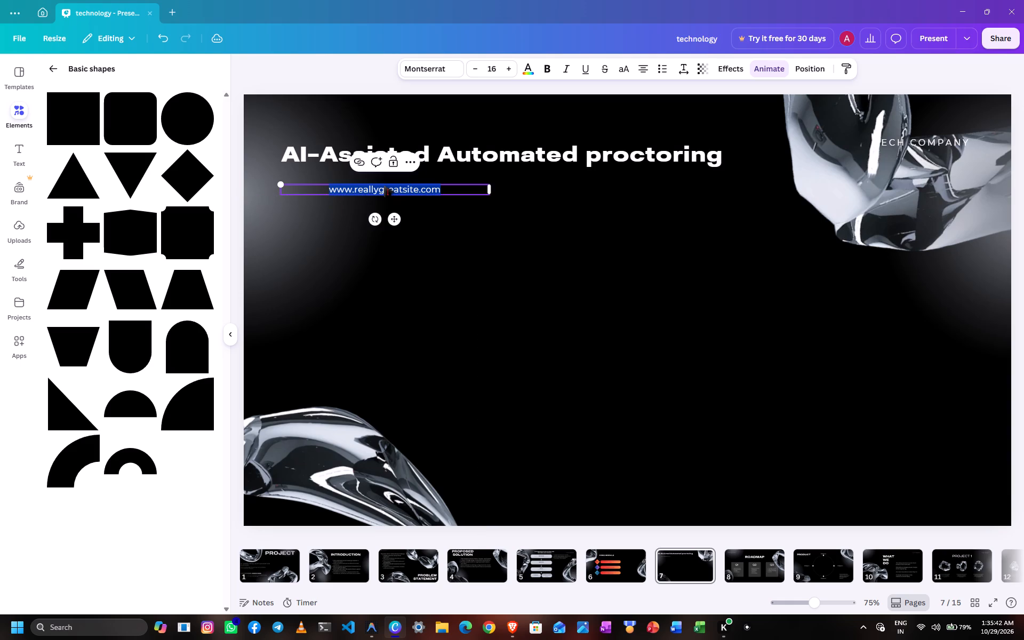
key(BackSpace)
text(1.)
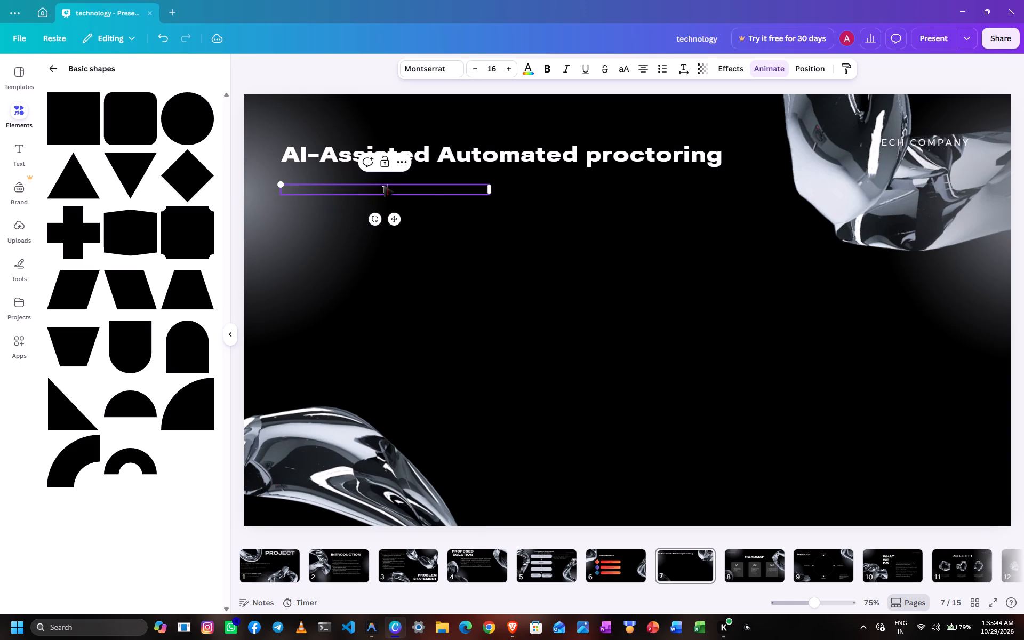
key(space)
text(Planned)
key(space)
text(-)
key(space)
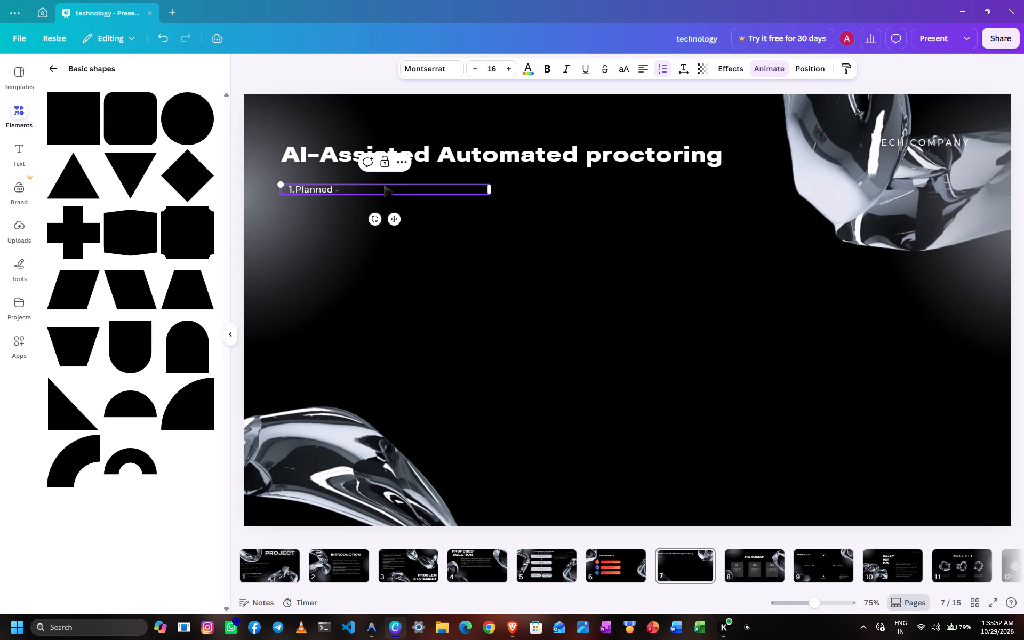
key(BackSpace)
key(BackSpace)
text(webscam)
click(358, 188)
key(BackSpace)
Continue the first list item so it reads "Planned webcam-based face-presence".
click(376, 188)
key(space)
key(BackSpace)
text(-)
key(space)
key(BackSpace)
text(based)
key(space)
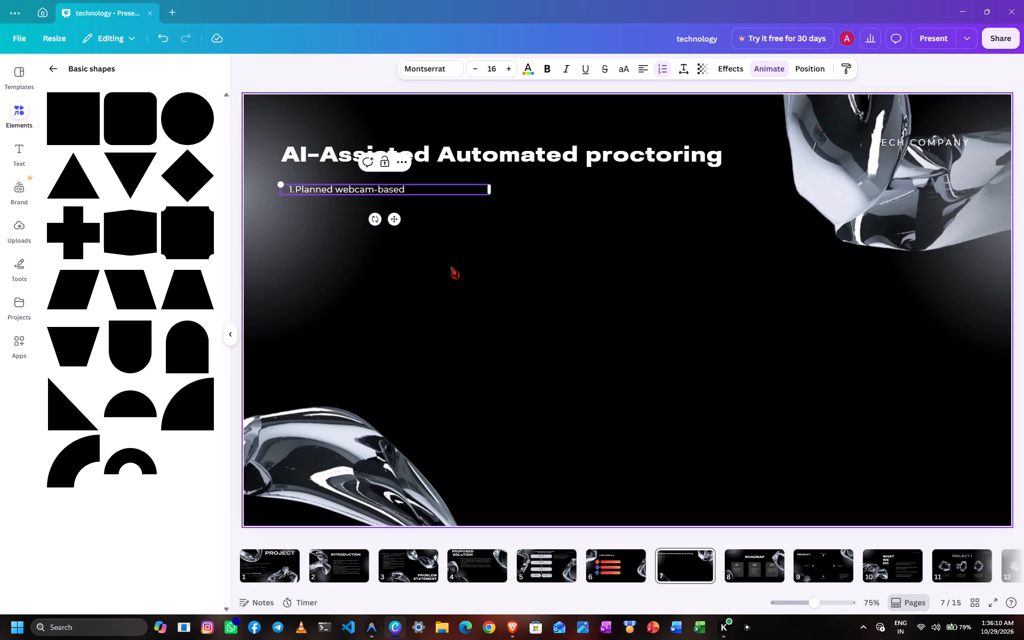
text(face-)
text(presence)
key(space)
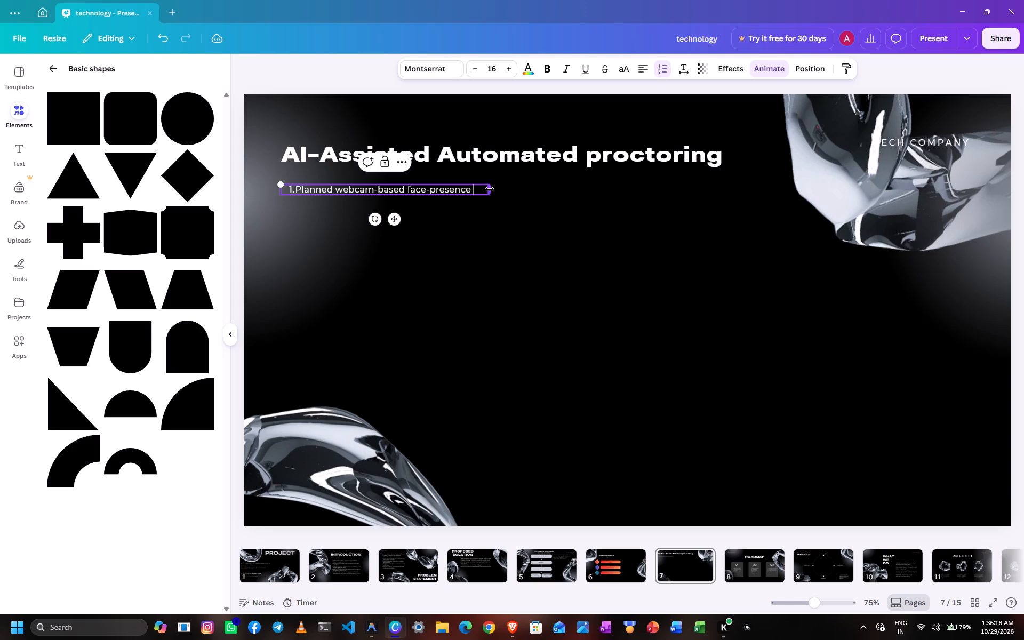
Widen the list's text box until it extends beneath the title's word "proctoring".
drag(490, 189, 715, 197)
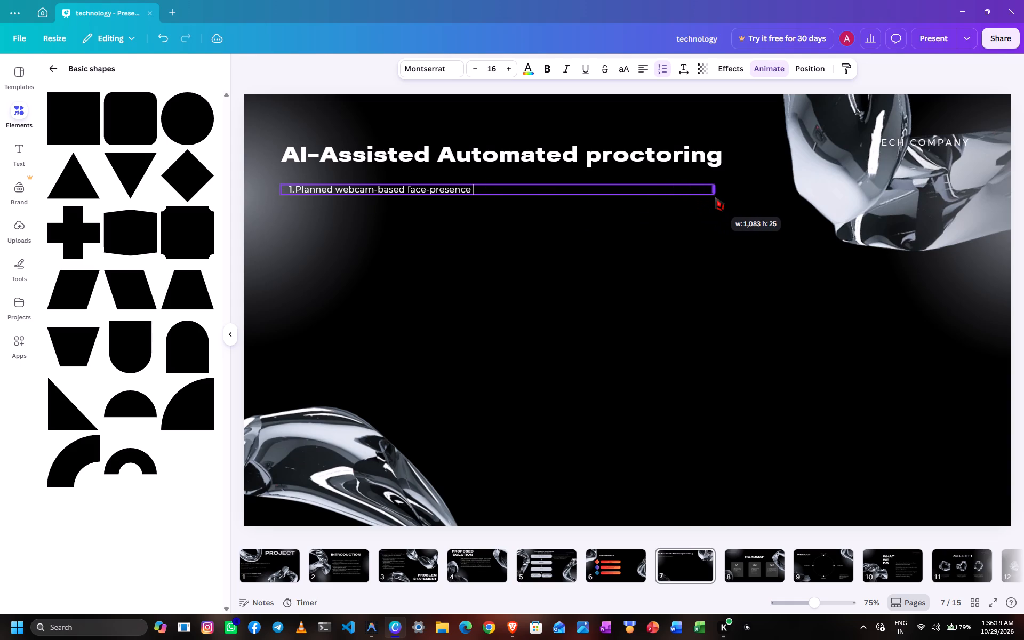
drag(715, 197, 714, 197)
drag(714, 197, 597, 209)
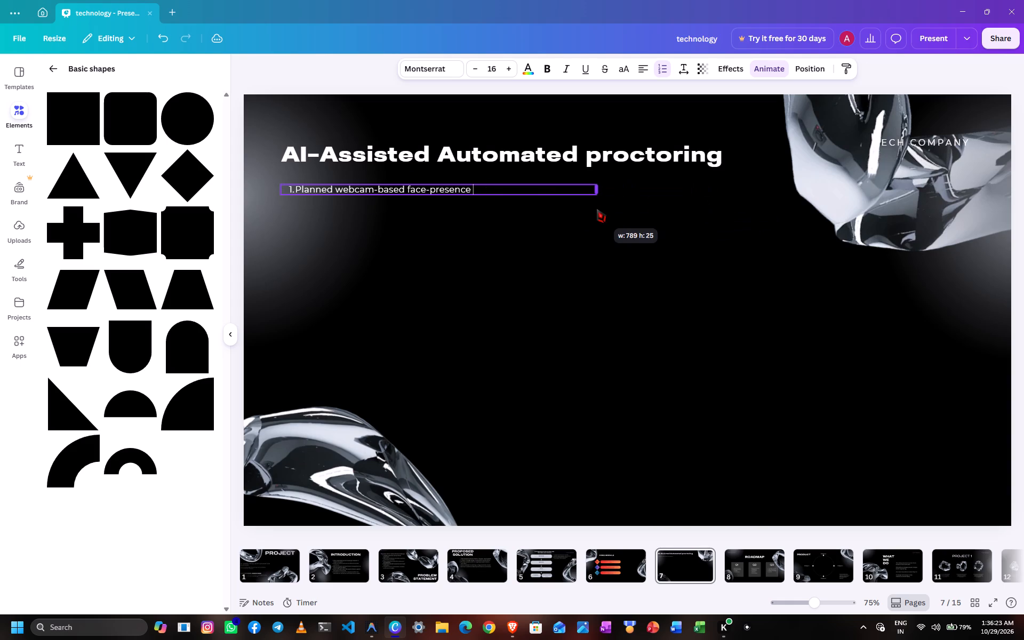
drag(597, 209, 670, 204)
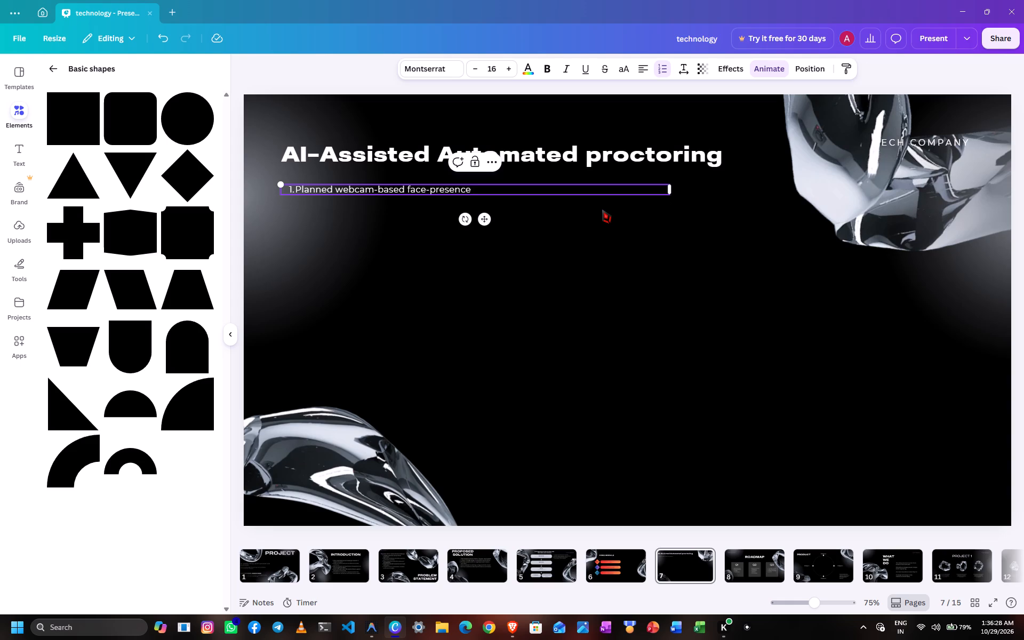
Complete the first list item with the word "detection.".
text(dete)
key(c)
text(tion)
key(period)
Add a second list item reading "Potential gaze and face-position monitoring.".
key(Return)
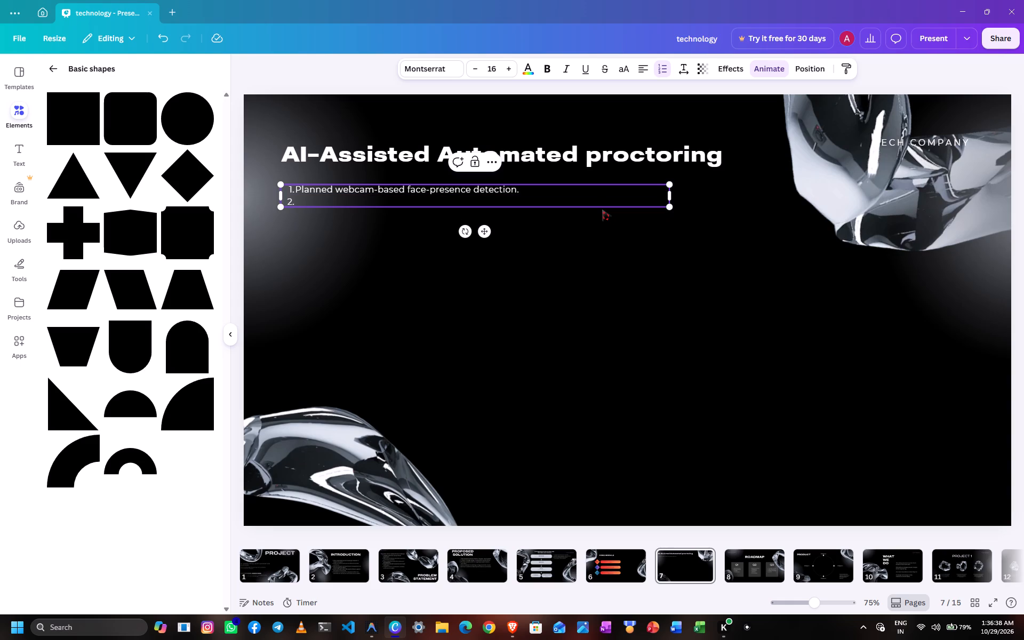
text(potential)
key(space)
text(gaze)
key(space)
click(303, 201)
key(BackSpace)
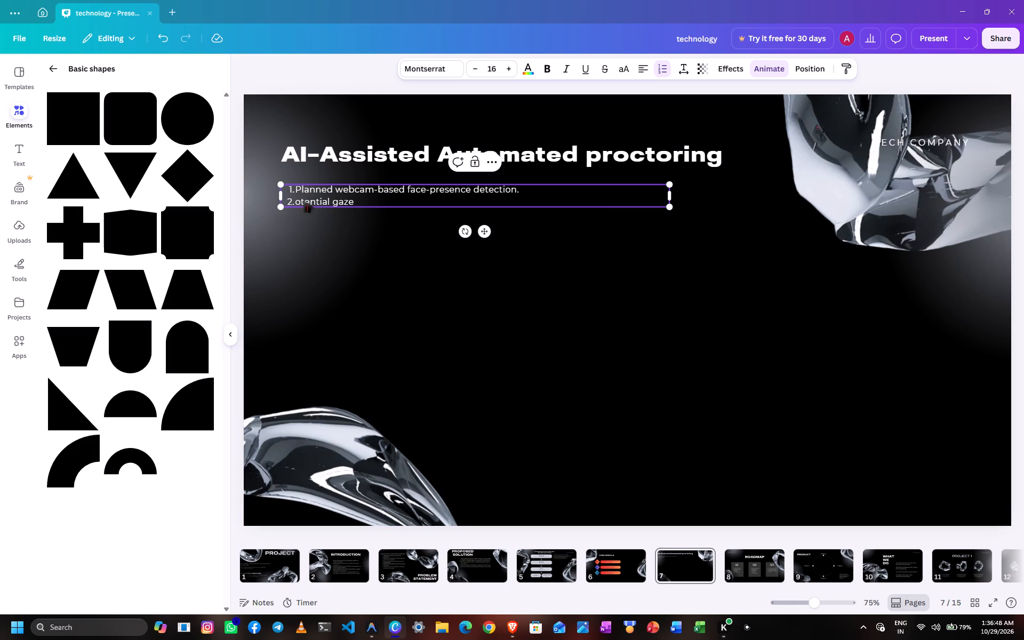
key(shift+p)
click(367, 199)
text(and face)
key(space)
key(BackSpace)
text(-)
key(space)
key(BackSpace)
text(position)
key(space)
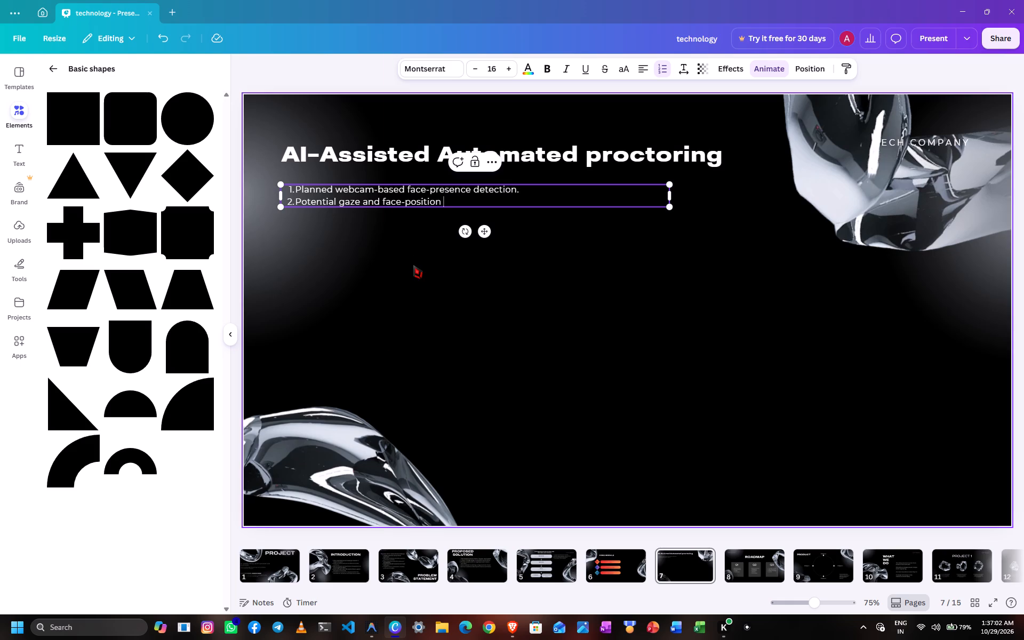
text(monitoring)
key(period)
Add a third list item reading "Browser tab-switch event tracking where supported.".
key(Return)
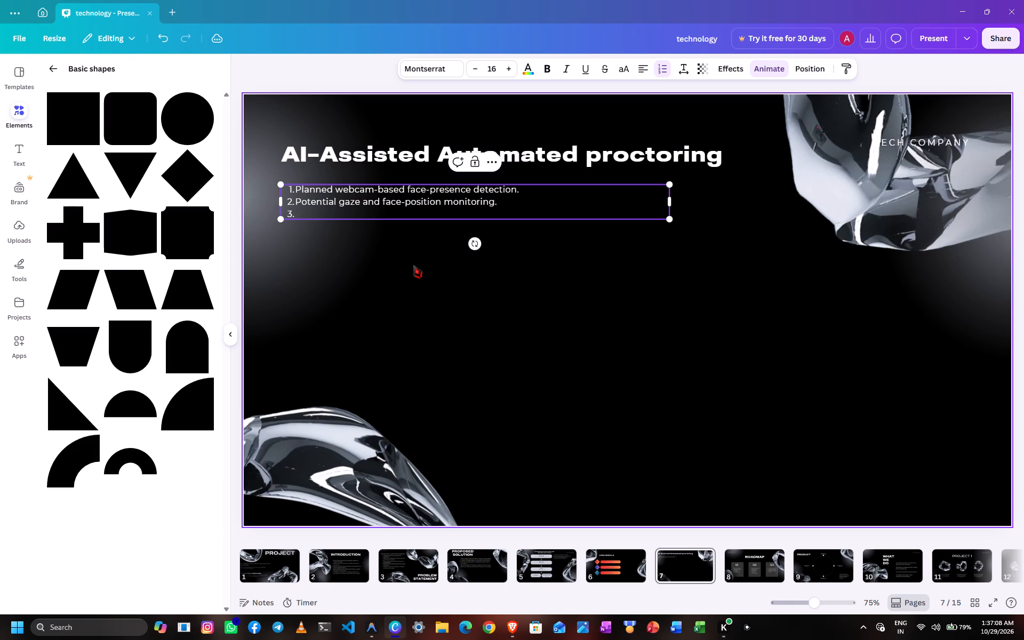
text(Browser)
key(space)
text(tab-switch)
key(space)
text(event)
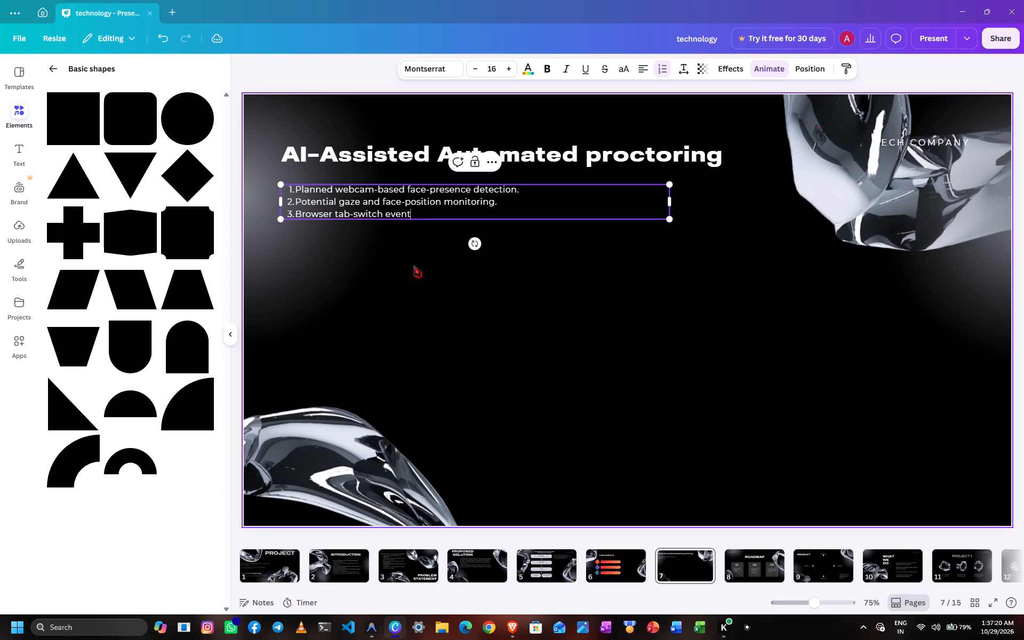
key(space)
text(tracjki)
key(BackSpace)
key(BackSpace)
key(BackSpace)
text(king)
key(space)
text(where)
key(space)
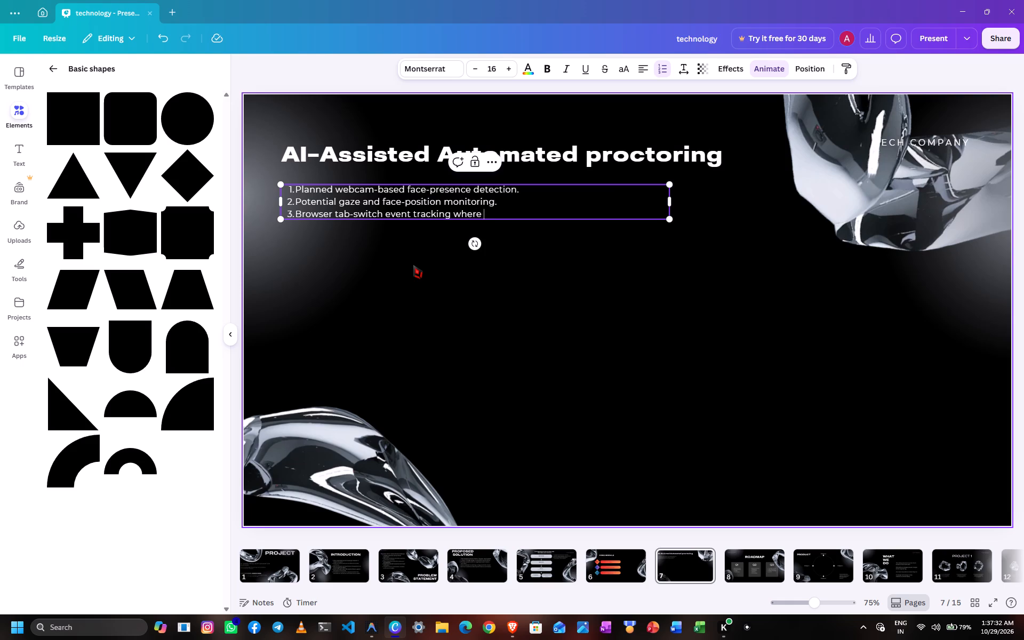
text(supported)
key(period)
Add a fourth list item reading "Event logging and configurable warnings.".
key(Return)
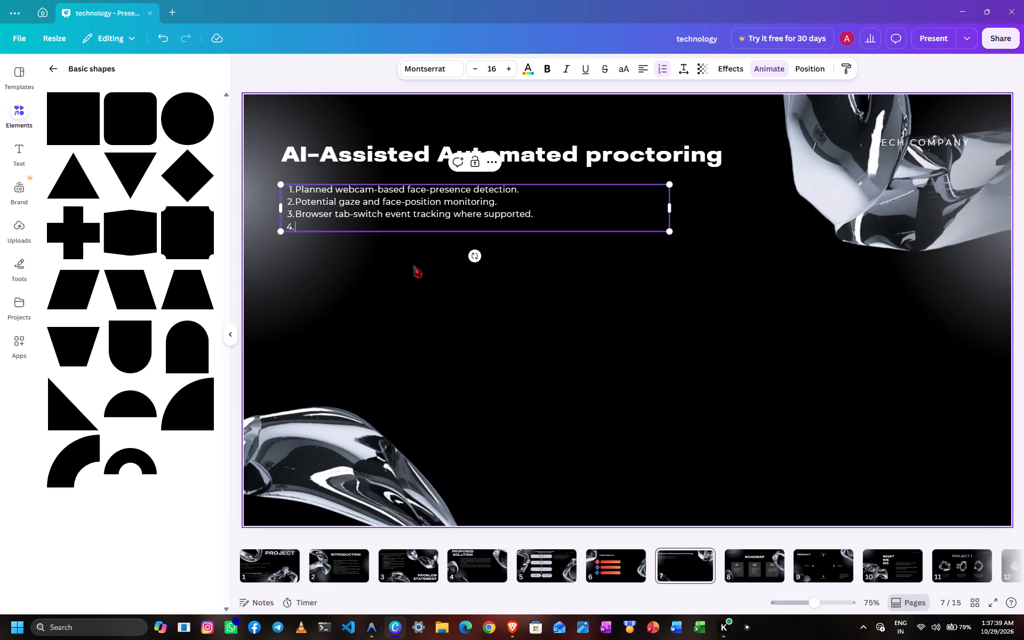
text(Event)
key(space)
text(logging)
key(space)
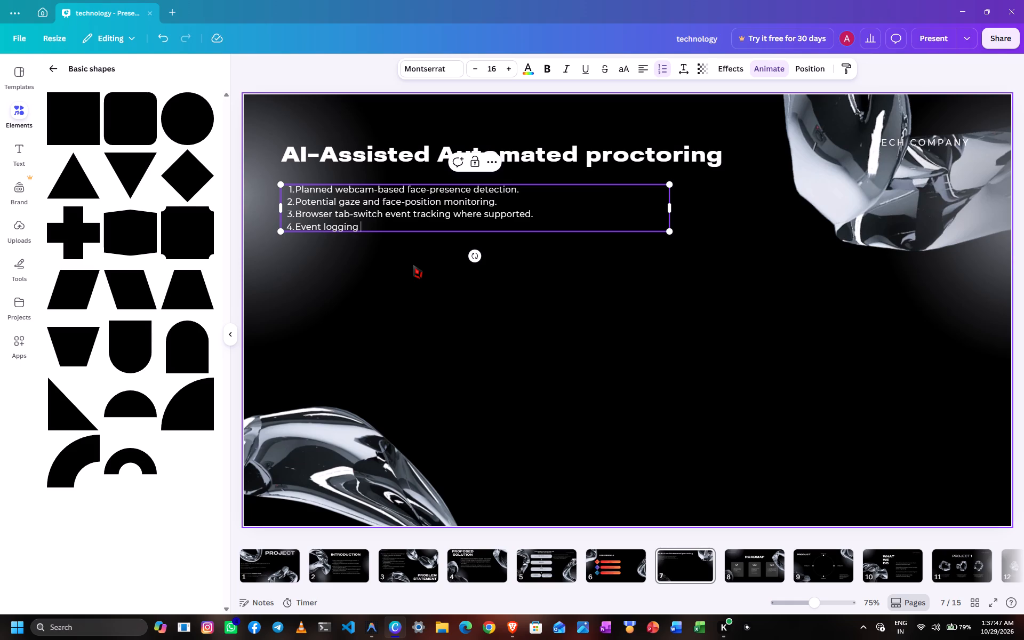
text(and)
key(space)
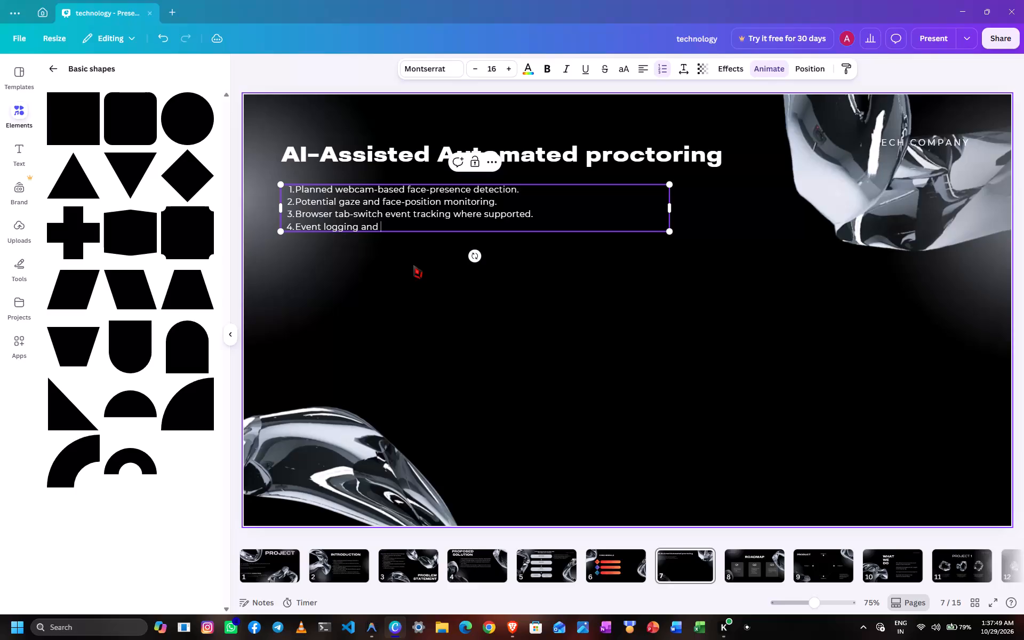
text(configurable)
key(space)
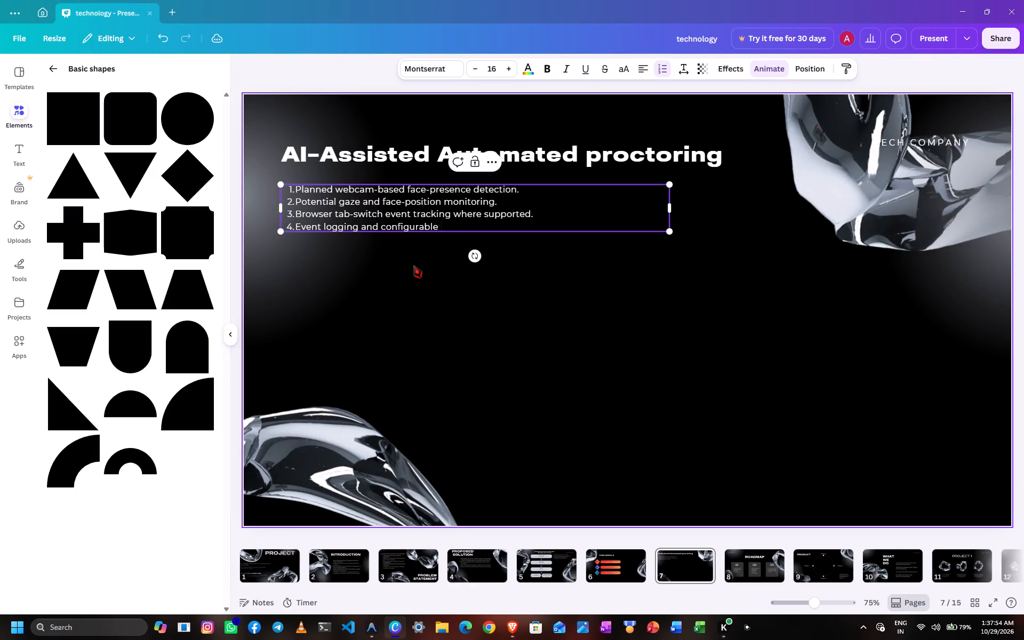
text(warnings)
key(period)
Add a fifth list item reading "Human review of flagged events.".
key(Return)
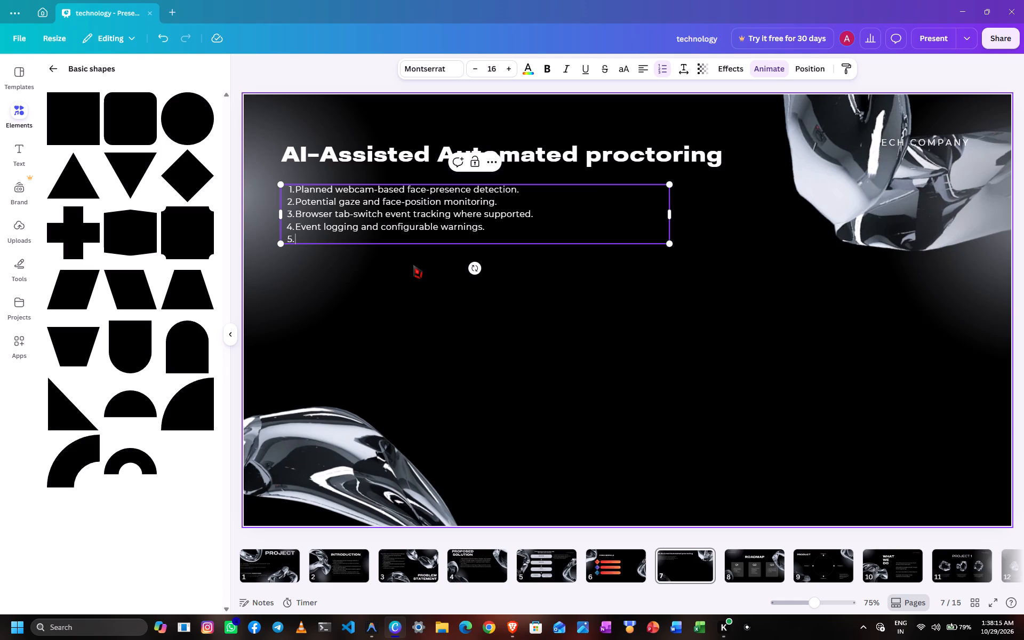
text(Human)
key(space)
text(review)
key(space)
text(of flagged)
key(space)
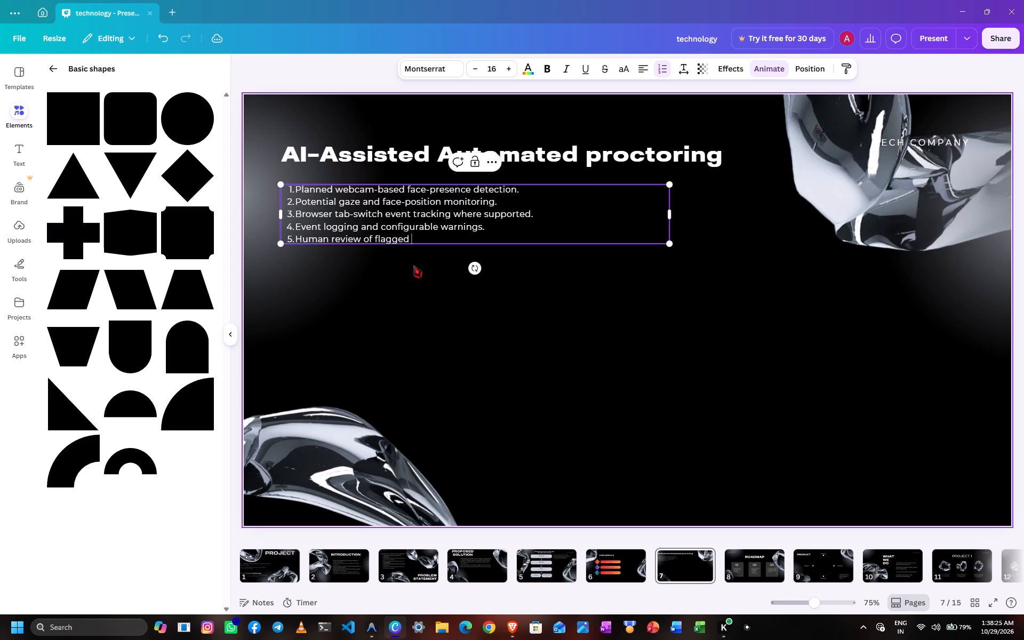
text(events)
key(period)
Add a sixth list item reading "Privacy, consent, and false-positive management.".
key(Return)
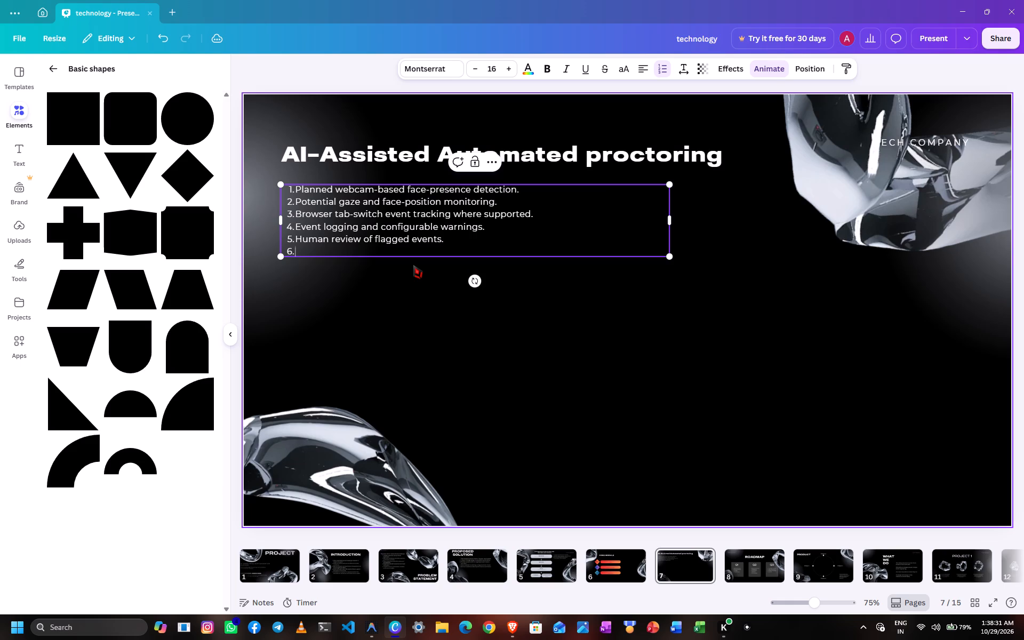
text(Privacy)
text(,)
key(space)
text(consent,)
key(space)
text(and false-)
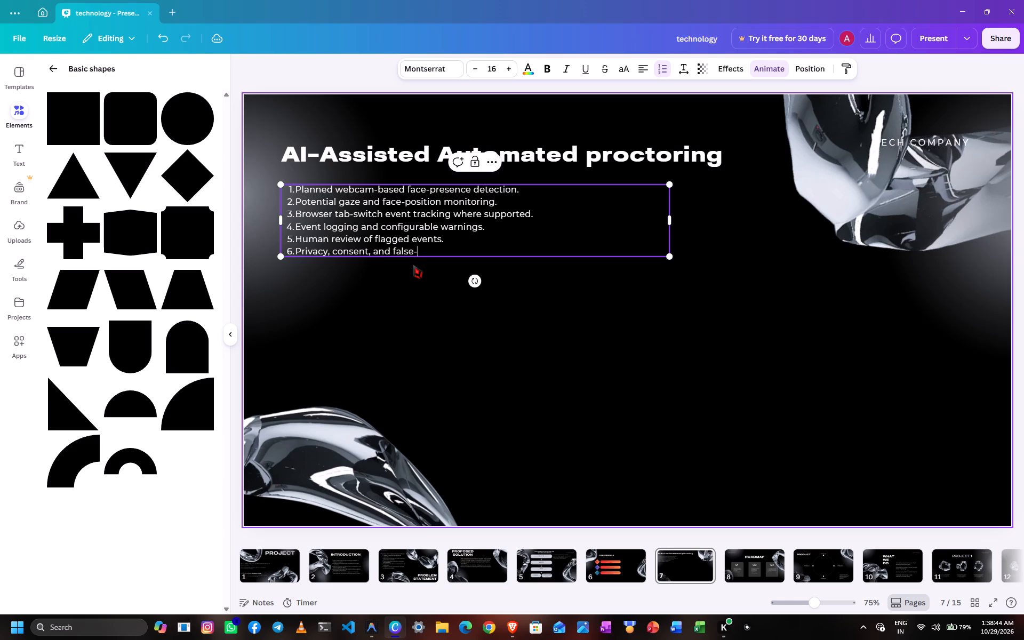
key(bracketleft)
key(BackSpace)
text(positve)
key(BackSpace)
key(BackSpace)
key(BackSpace)
text(tive)
key(space)
text(management)
key(period)
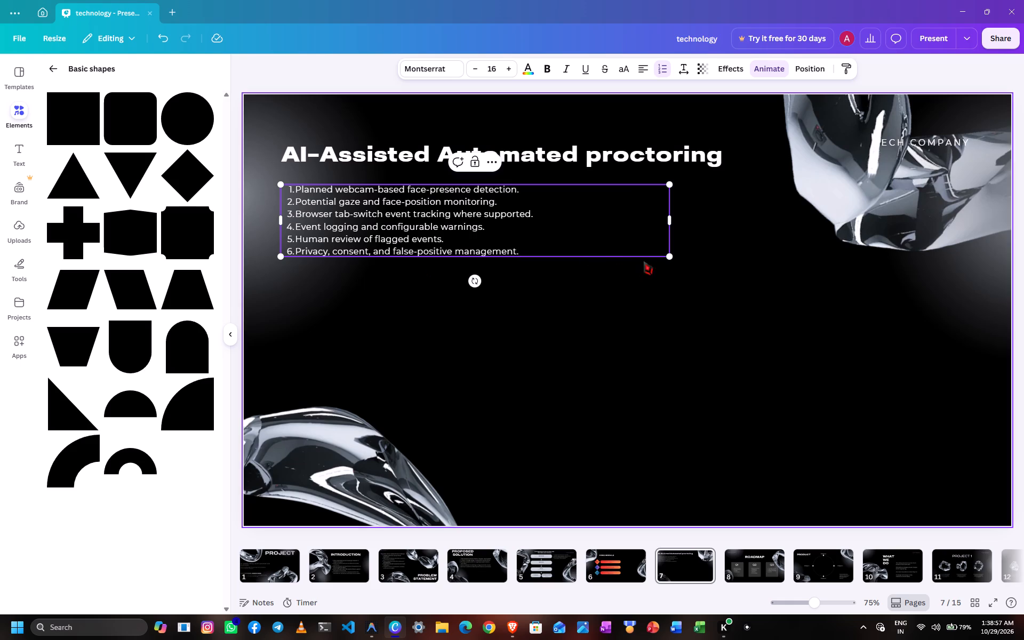
Enlarge the numbered list text box proportionally until its font size is about 21.3.
drag(669, 255, 707, 361)
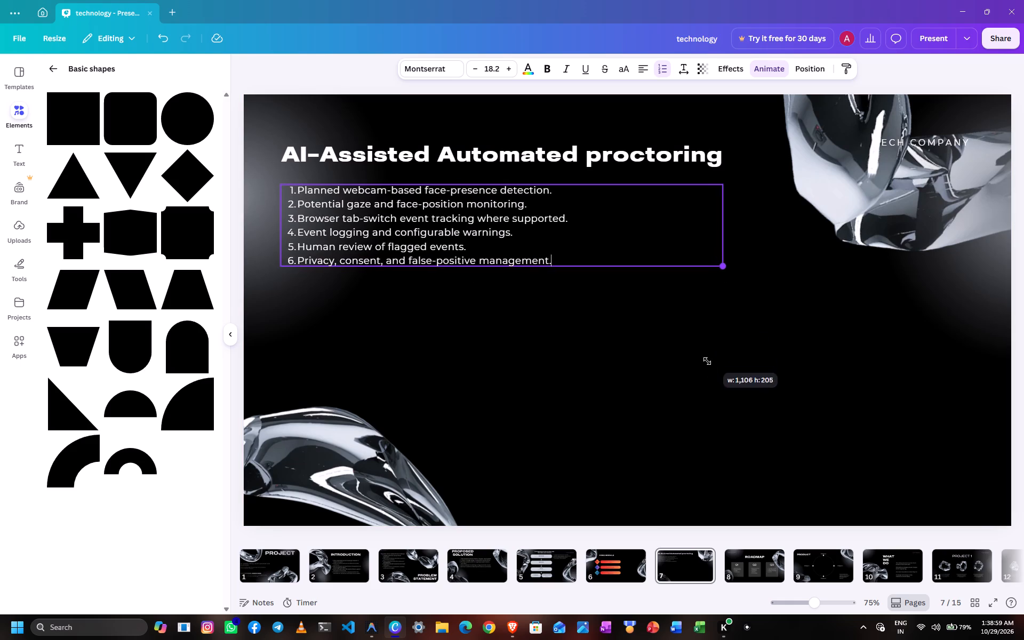
drag(707, 361, 767, 439)
click(674, 359)
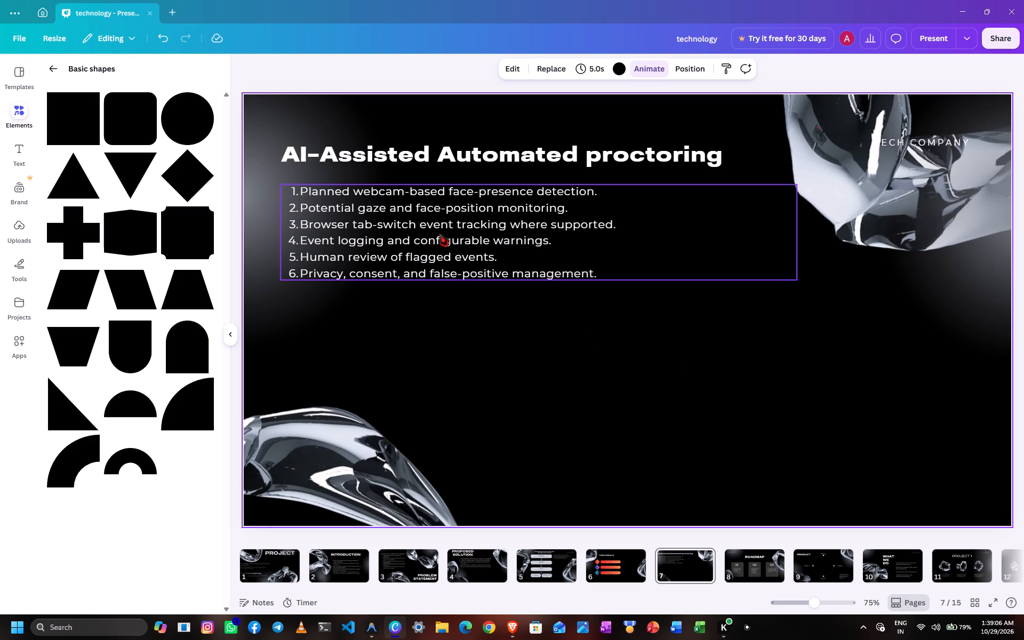
Move the numbered list and the "AI-Assisted Automated proctoring" heading lower on the slide, keeping the heading just above the list.
drag(439, 234, 441, 291)
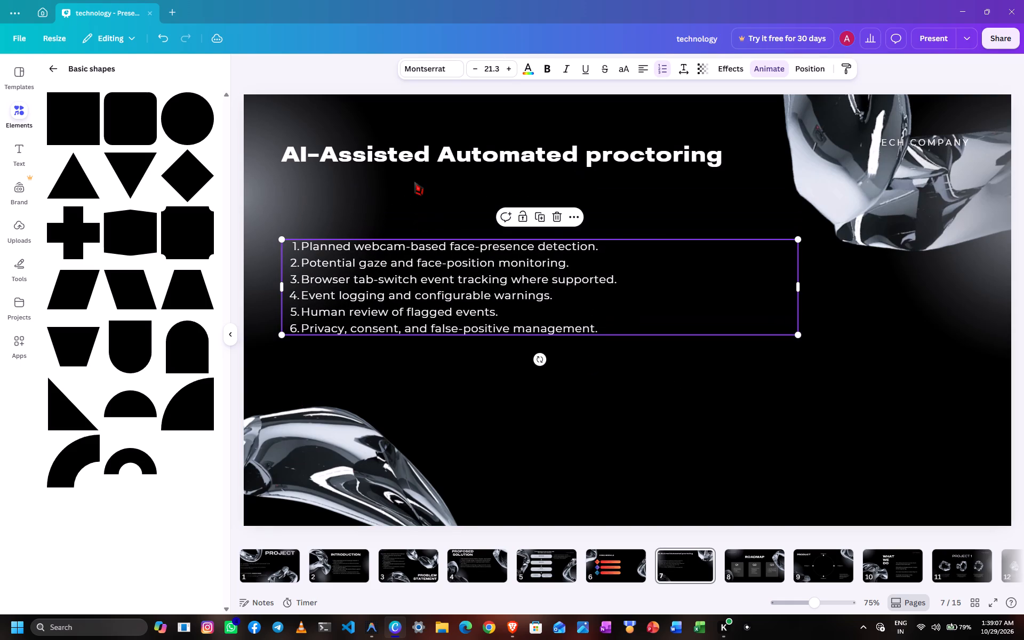
drag(436, 157, 437, 205)
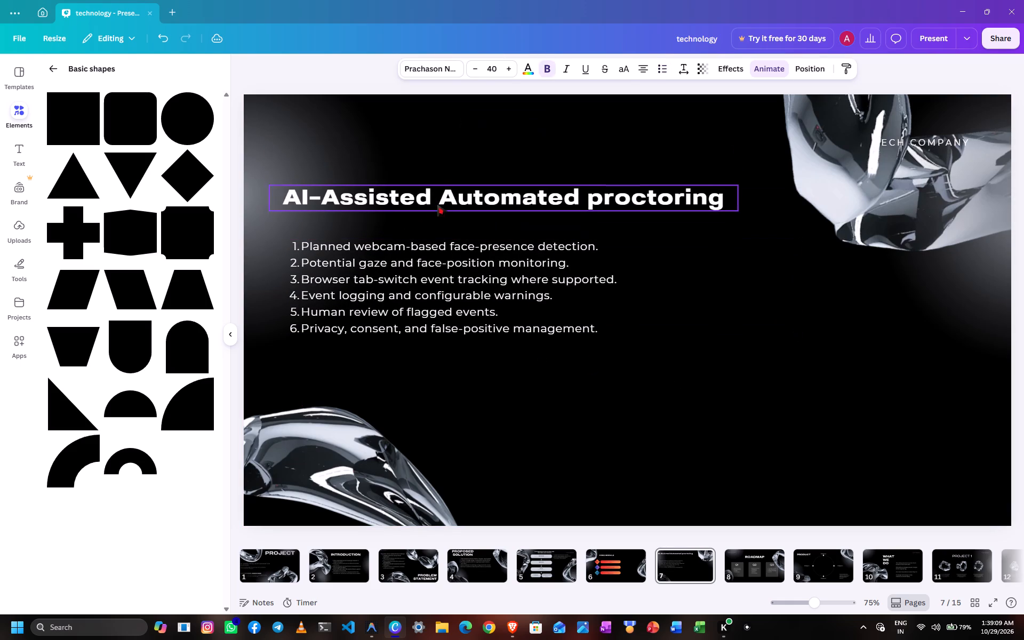
drag(437, 205, 437, 209)
click(777, 369)
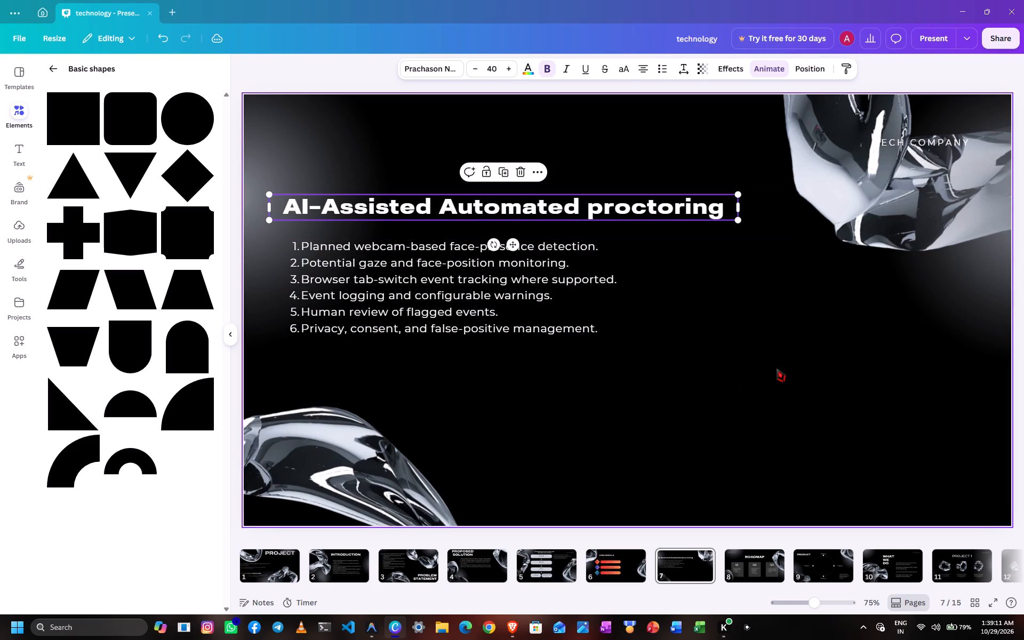